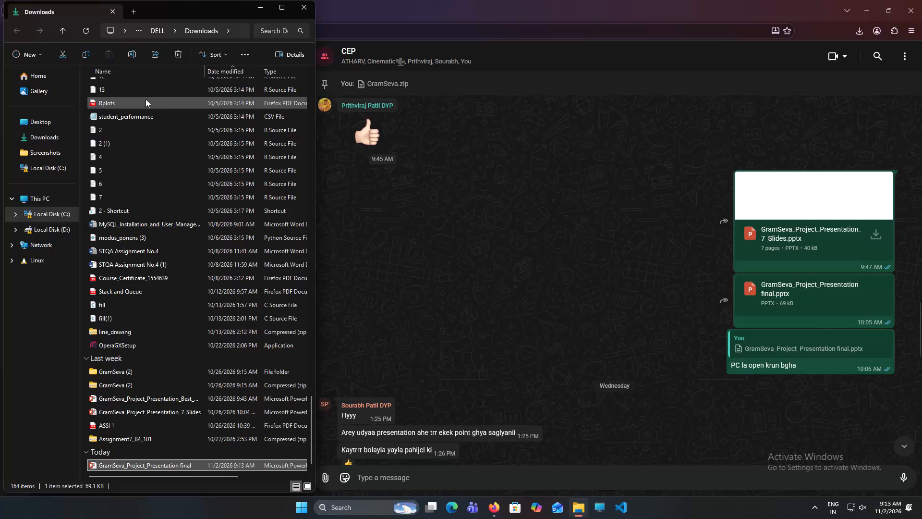
Open the GramSeva_Project_Presentation final file from the Downloads folder in PowerPoint.
double_click(212, 465)
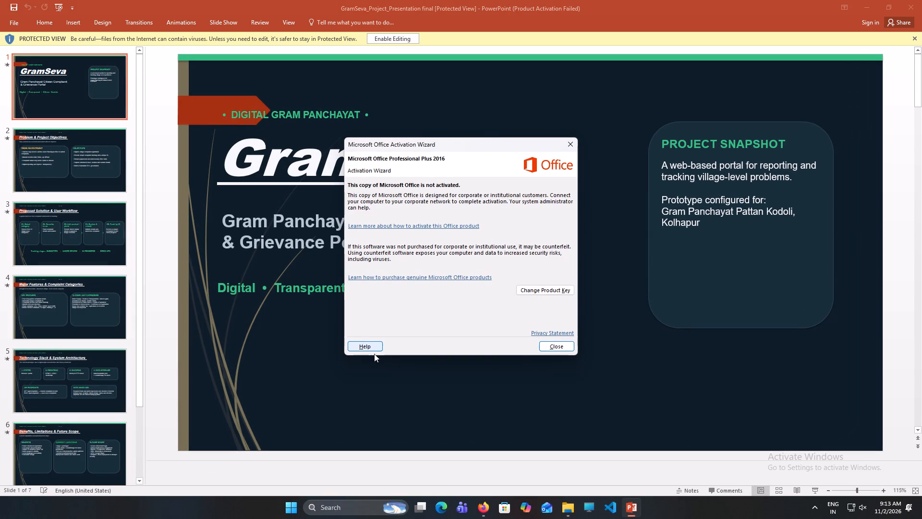
Dismiss the Office activation wizard and review slides 3, 4 and 5 of the GramSeva presentation, returning to the title slide.
click(545, 342)
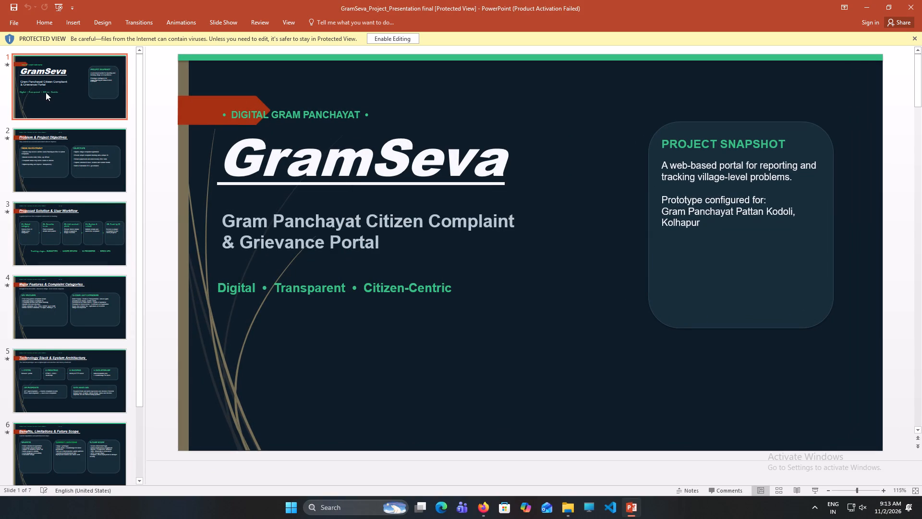
click(34, 238)
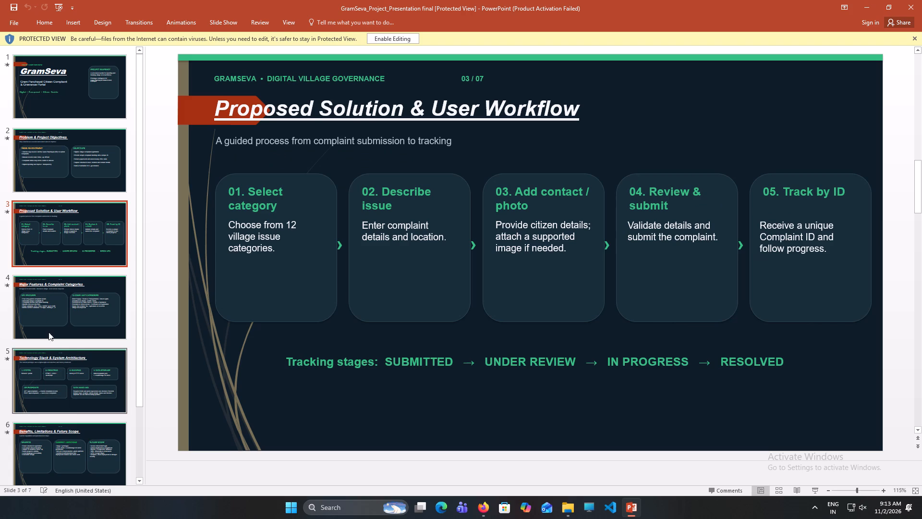
click(48, 310)
click(58, 384)
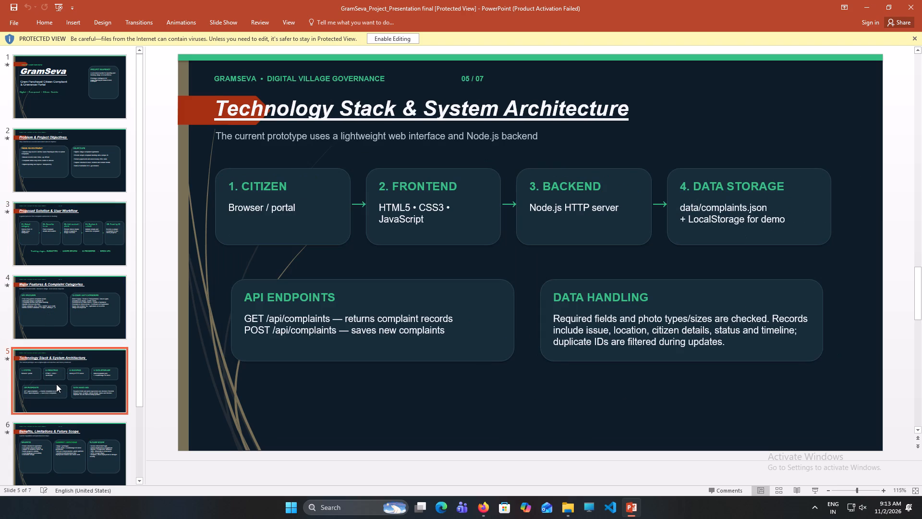
click(53, 76)
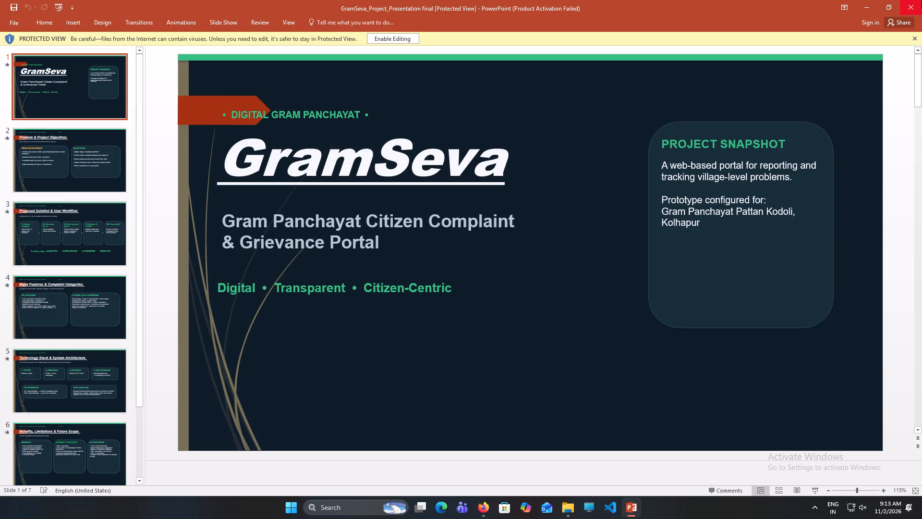
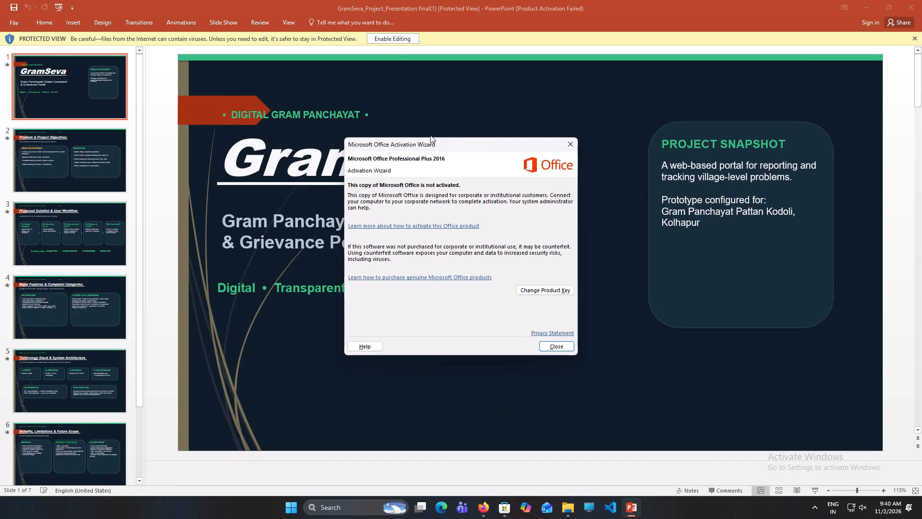
Dismiss the Office activation notice and enable editing of the protected GramSeva presentation.
click(556, 349)
click(379, 35)
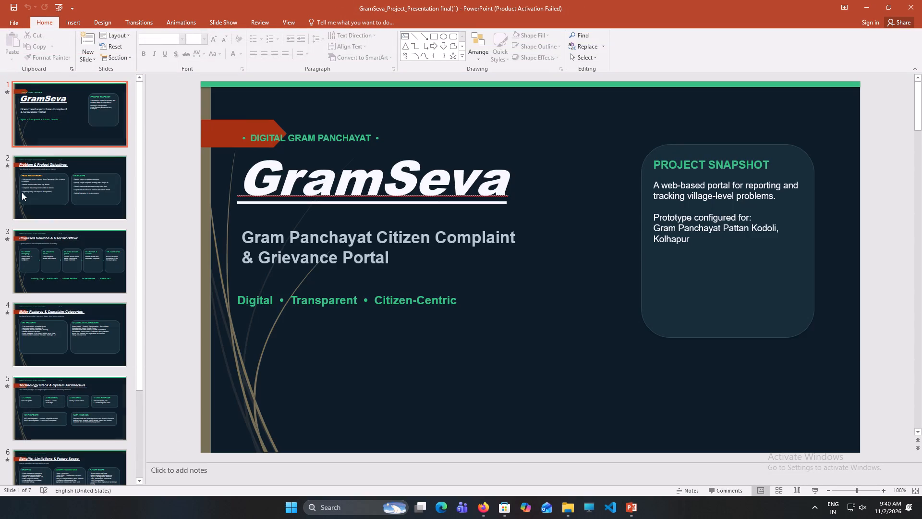
scroll(57, 253, up, 12)
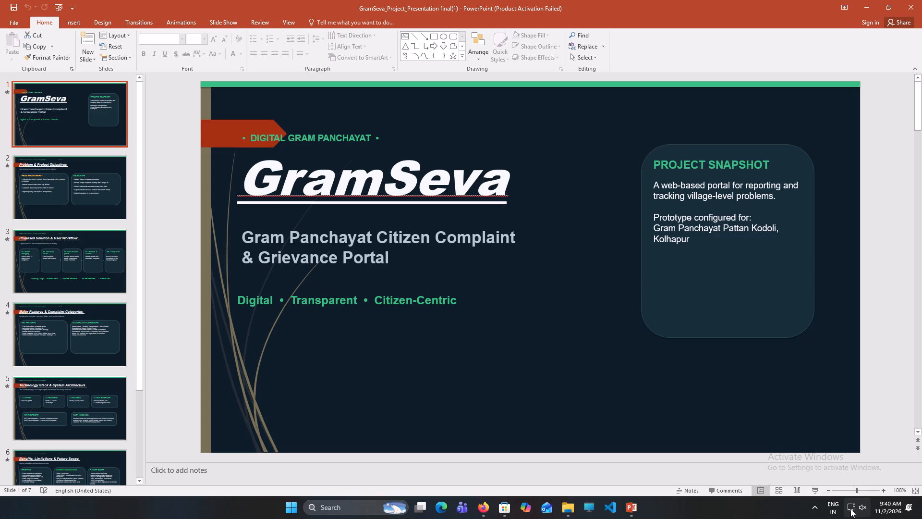
Turn on the Windows mobile hotspot.
click(850, 509)
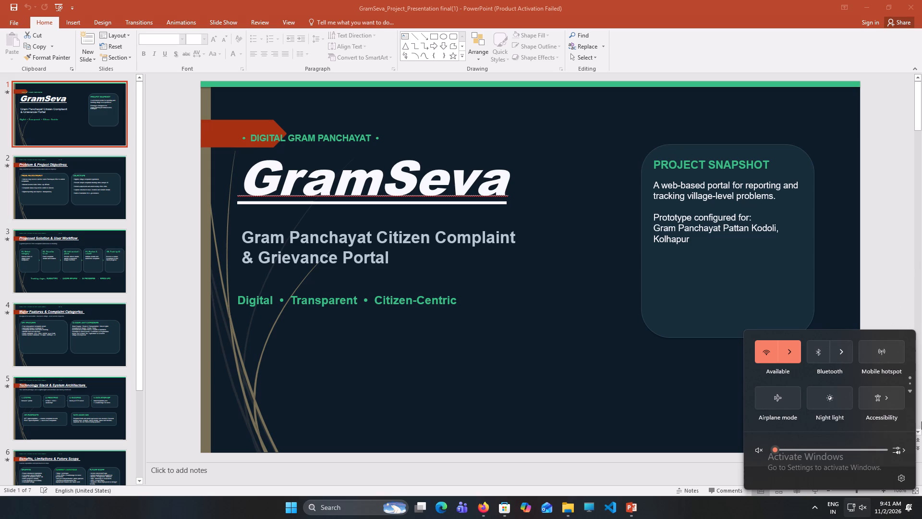
click(890, 349)
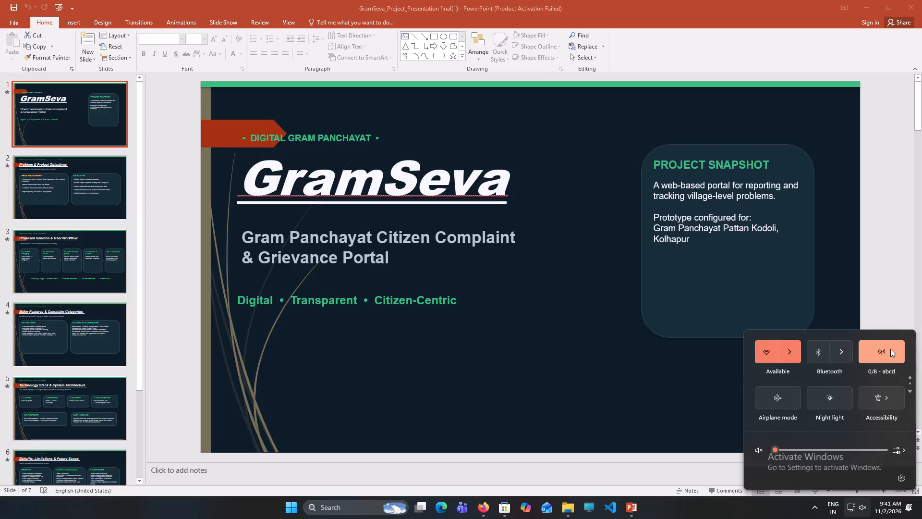
Check the mobile hotspot's network properties and connected devices in Windows Settings, and return to the presentation.
right_click(885, 342)
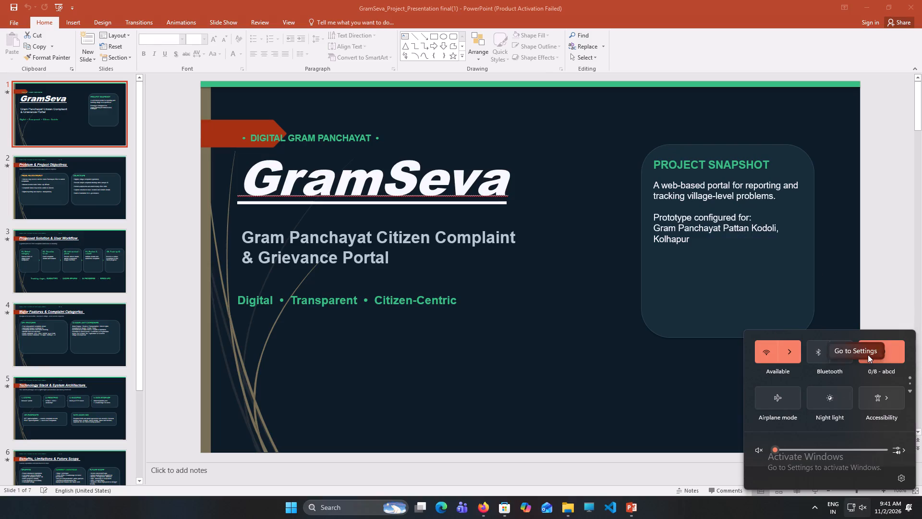
click(868, 355)
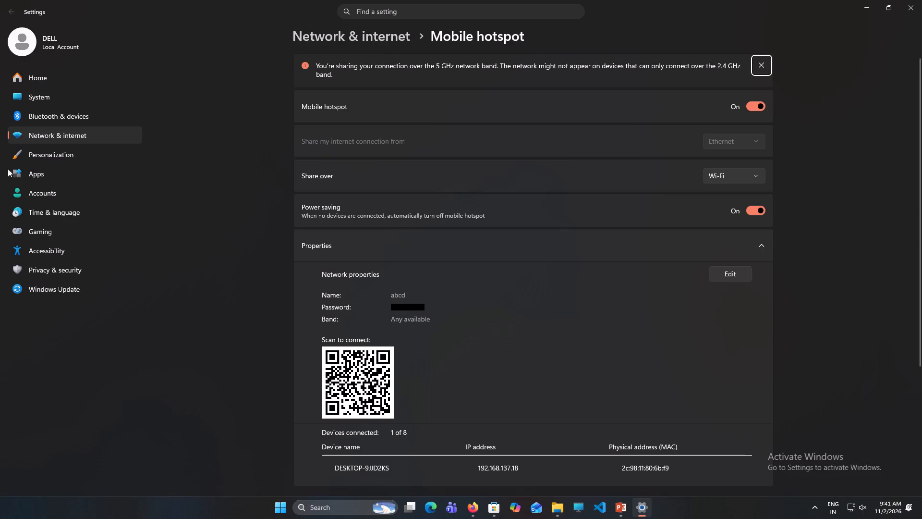
click(921, 0)
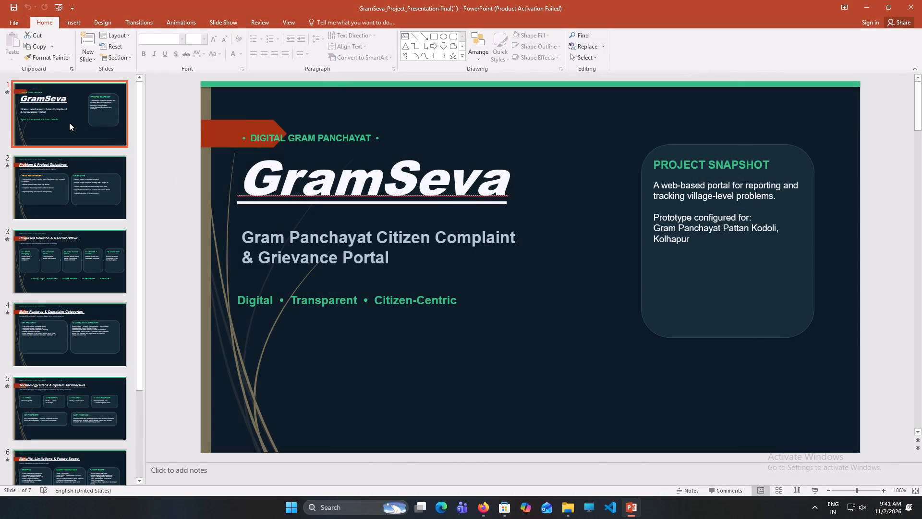
Insert a new blank slide directly after the GramSeva title slide, and return to the title slide.
scroll(68, 123, up, 4)
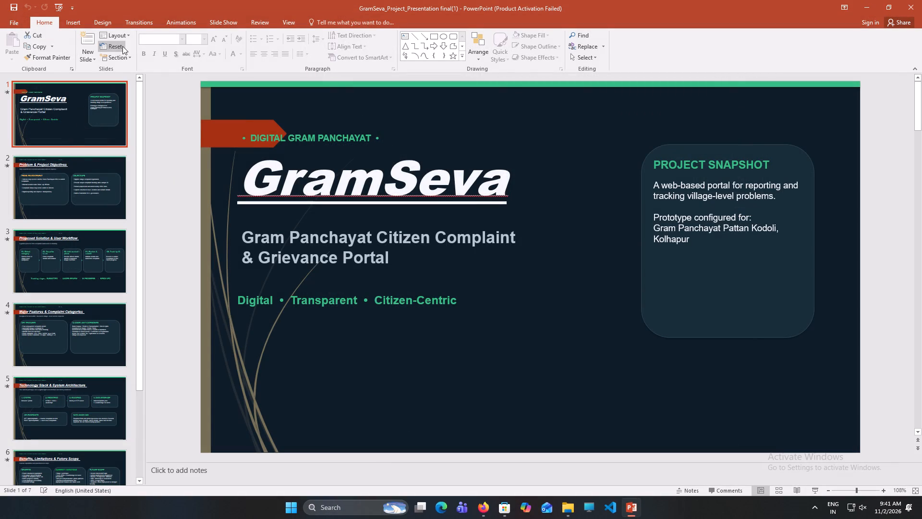
click(93, 40)
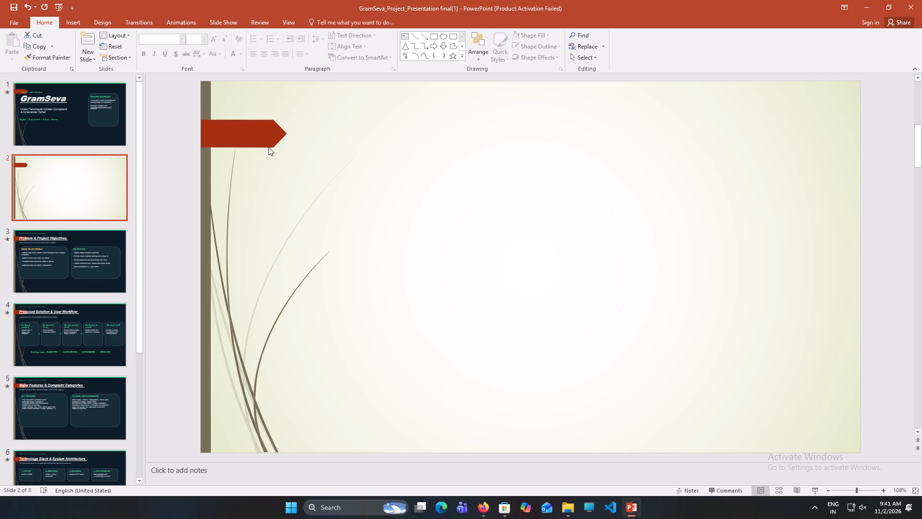
click(96, 124)
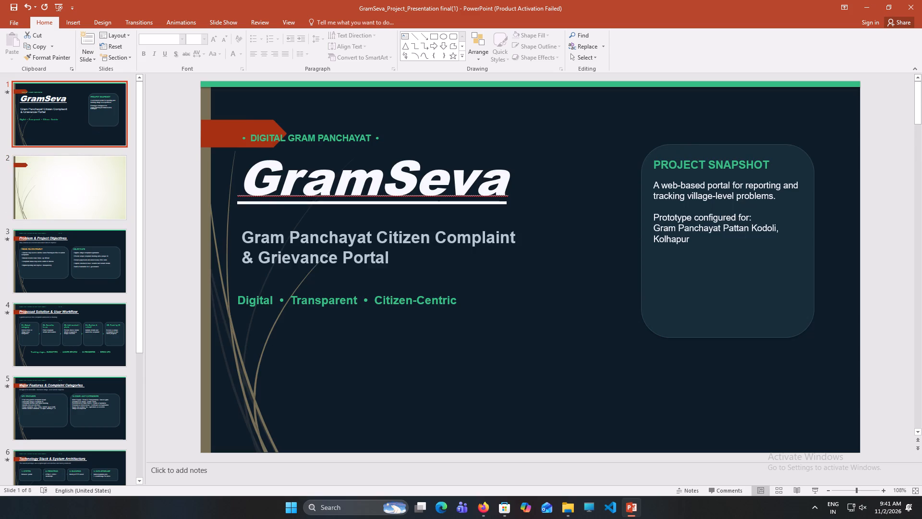
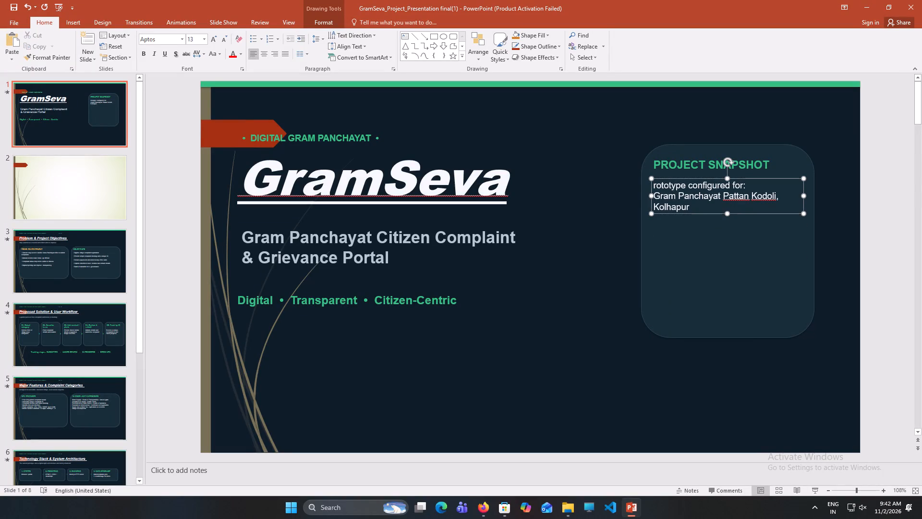
Delete the Project Snapshot heading, the prototype text and their rounded card from the title slide.
click(752, 178)
key(Delete)
click(754, 165)
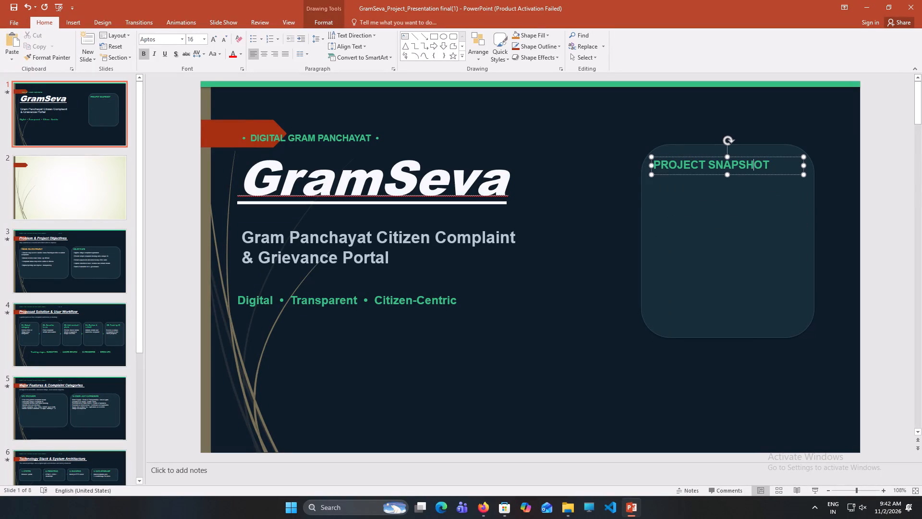
key(Delete)
click(791, 168)
key(Delete)
click(777, 152)
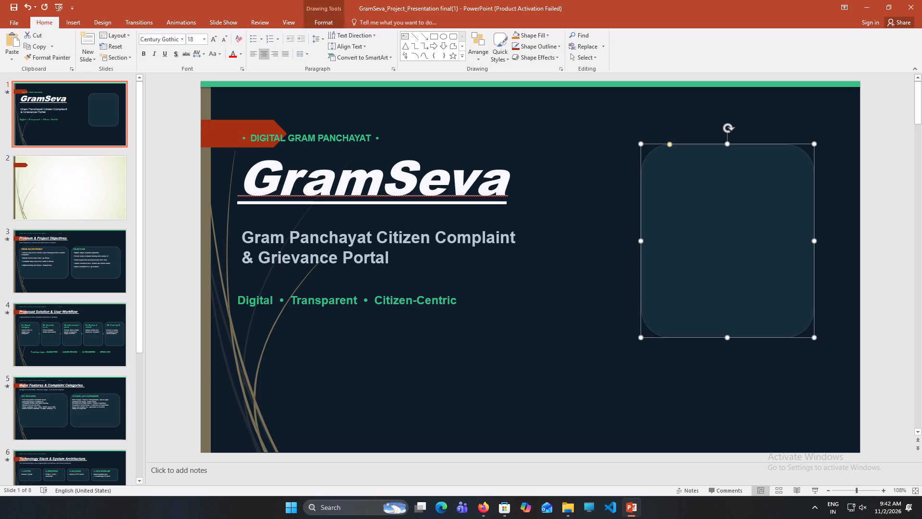
key(Delete)
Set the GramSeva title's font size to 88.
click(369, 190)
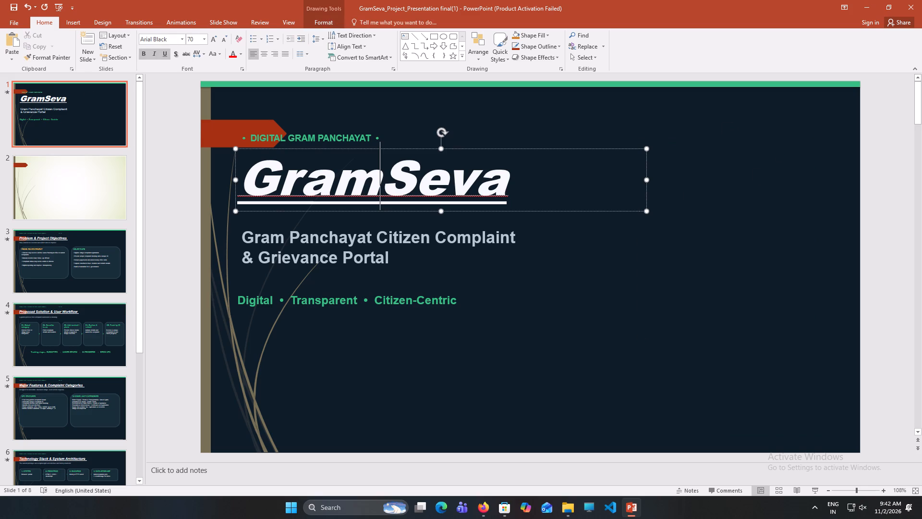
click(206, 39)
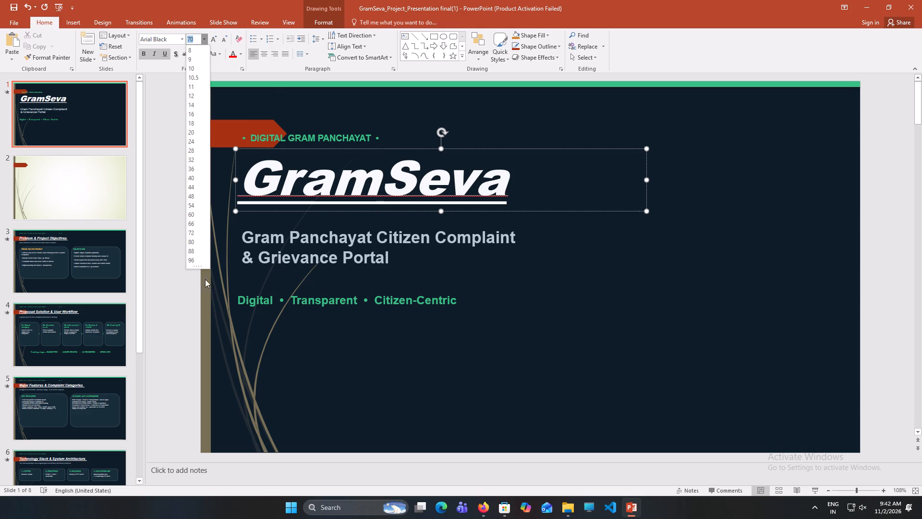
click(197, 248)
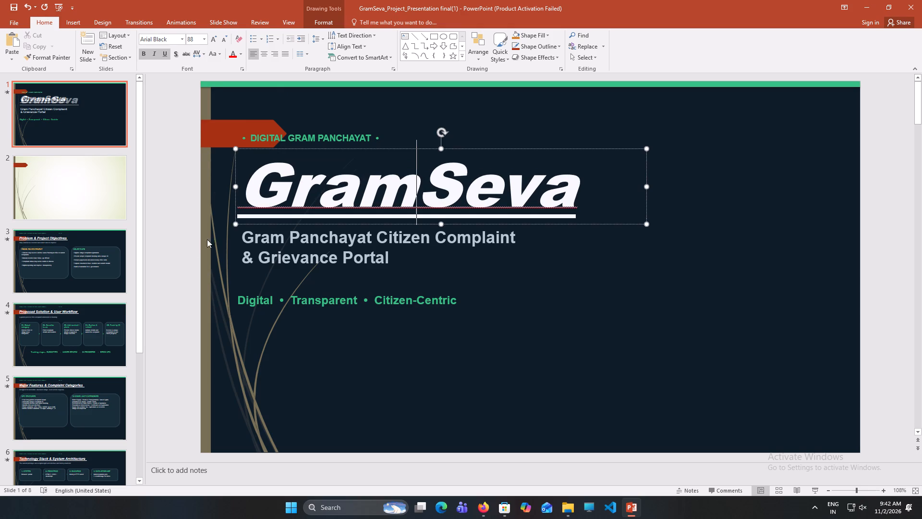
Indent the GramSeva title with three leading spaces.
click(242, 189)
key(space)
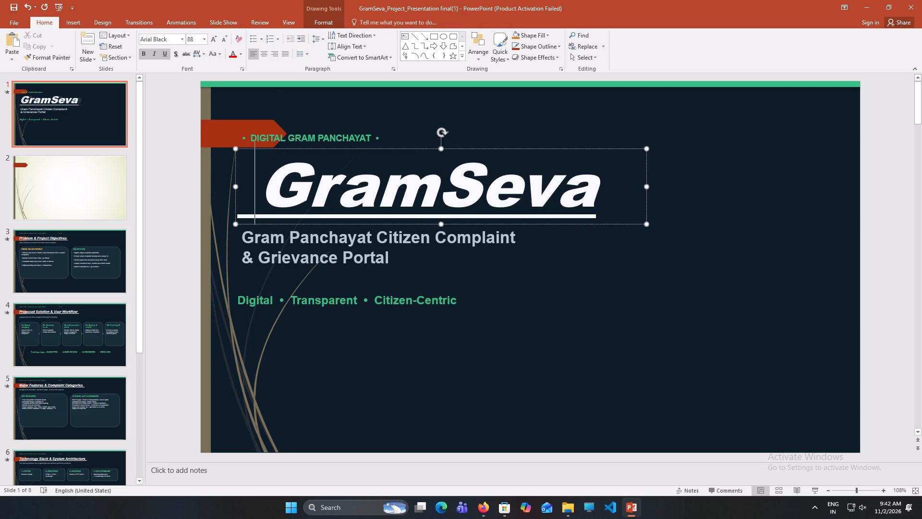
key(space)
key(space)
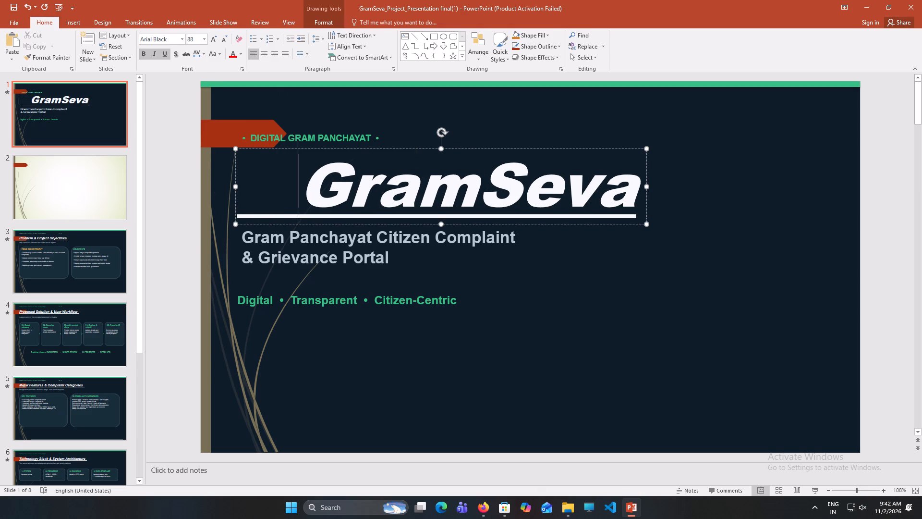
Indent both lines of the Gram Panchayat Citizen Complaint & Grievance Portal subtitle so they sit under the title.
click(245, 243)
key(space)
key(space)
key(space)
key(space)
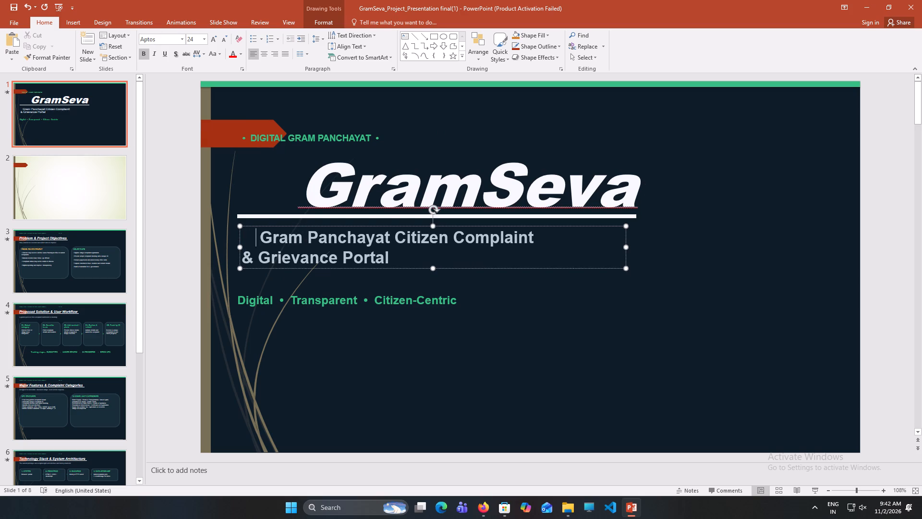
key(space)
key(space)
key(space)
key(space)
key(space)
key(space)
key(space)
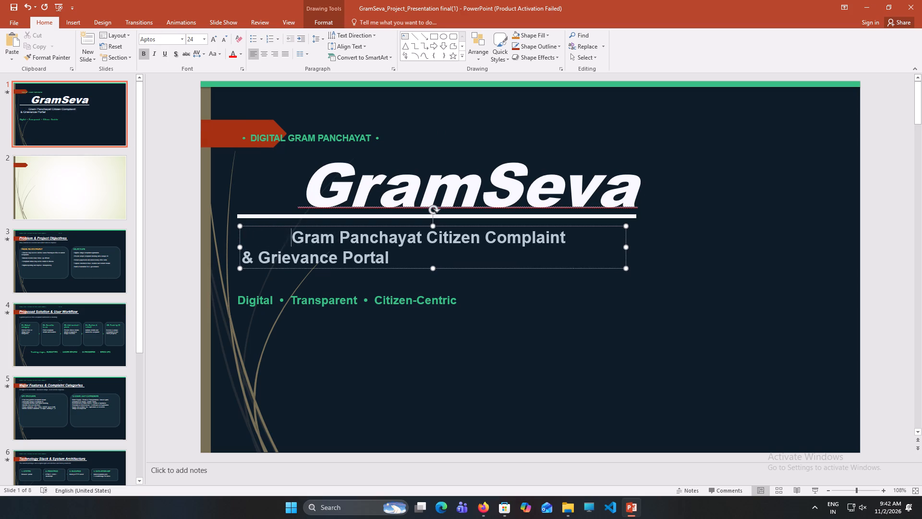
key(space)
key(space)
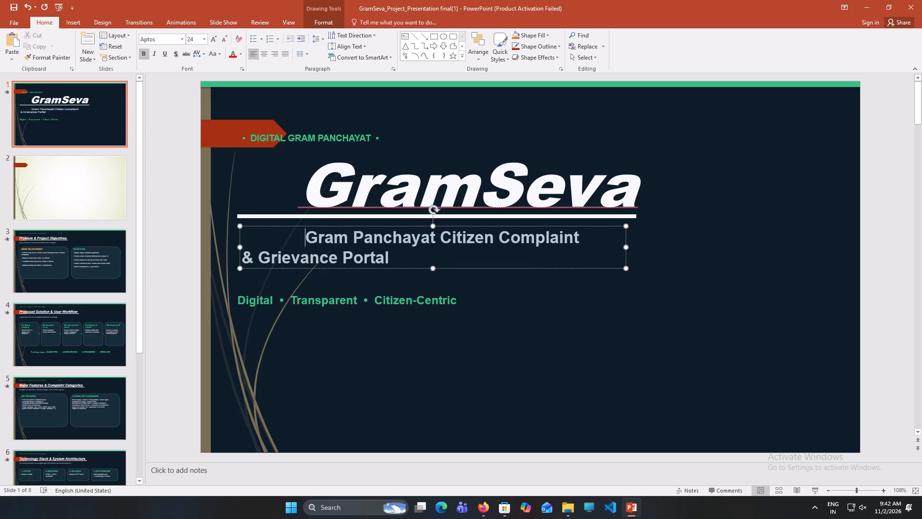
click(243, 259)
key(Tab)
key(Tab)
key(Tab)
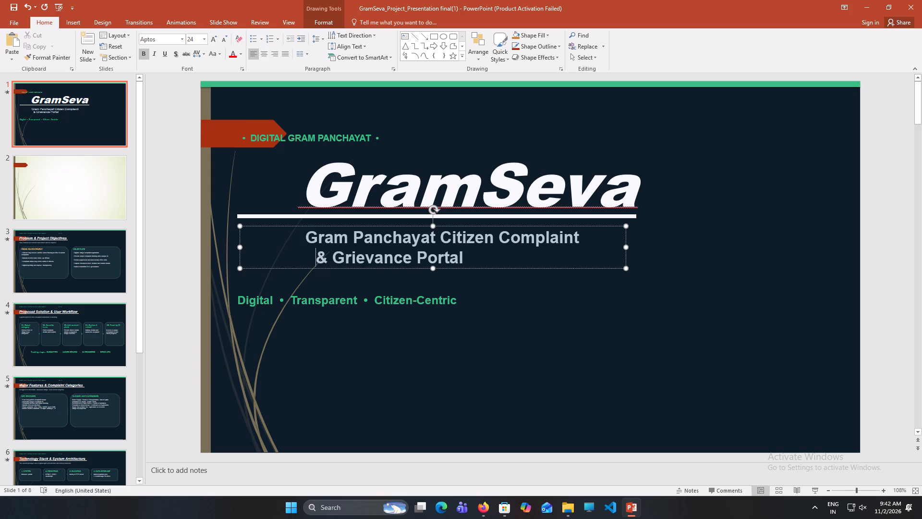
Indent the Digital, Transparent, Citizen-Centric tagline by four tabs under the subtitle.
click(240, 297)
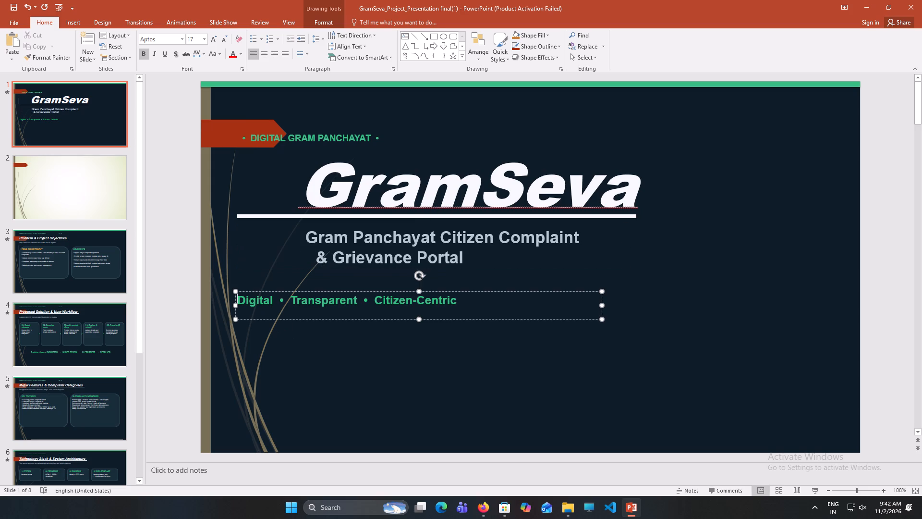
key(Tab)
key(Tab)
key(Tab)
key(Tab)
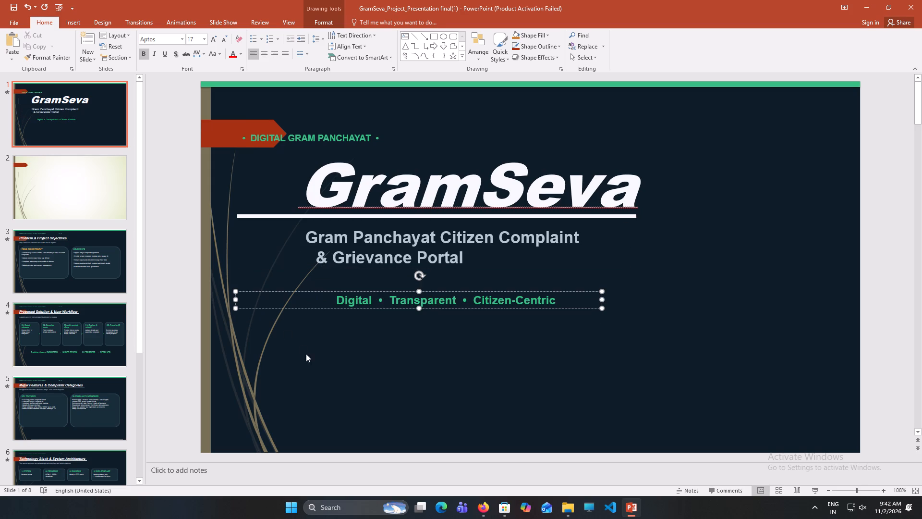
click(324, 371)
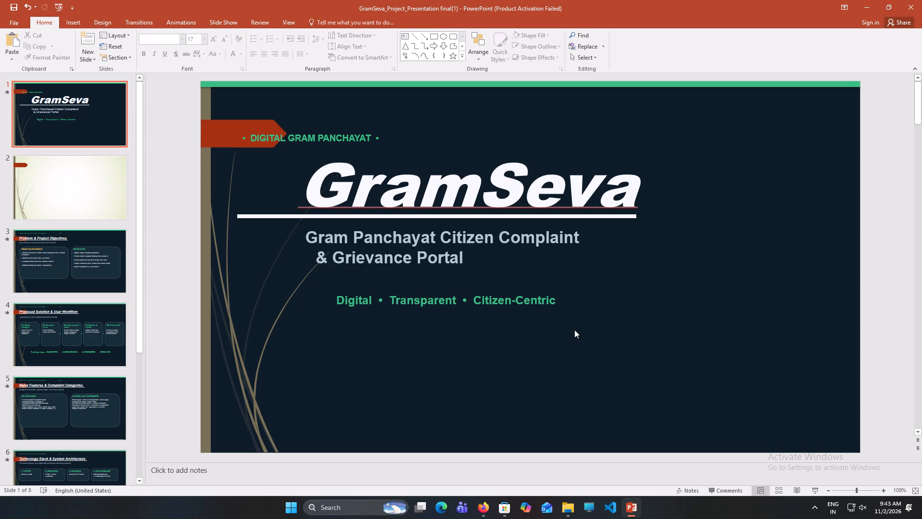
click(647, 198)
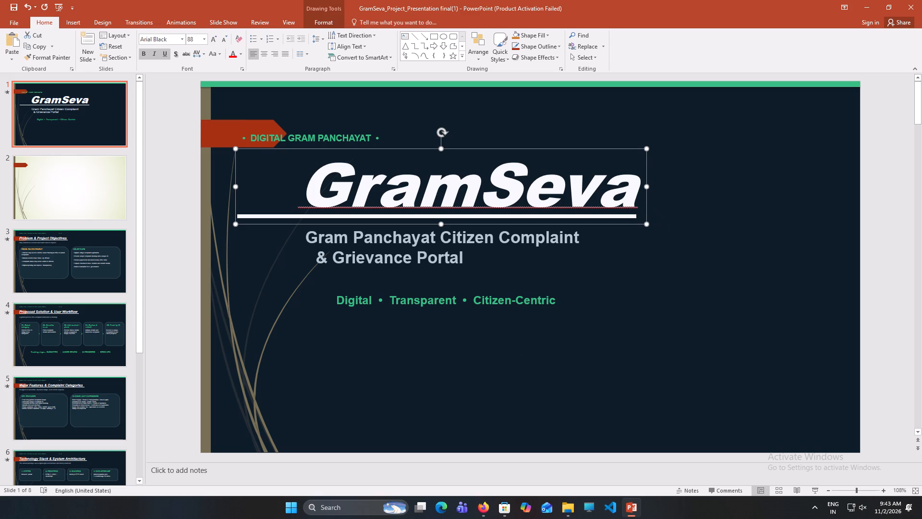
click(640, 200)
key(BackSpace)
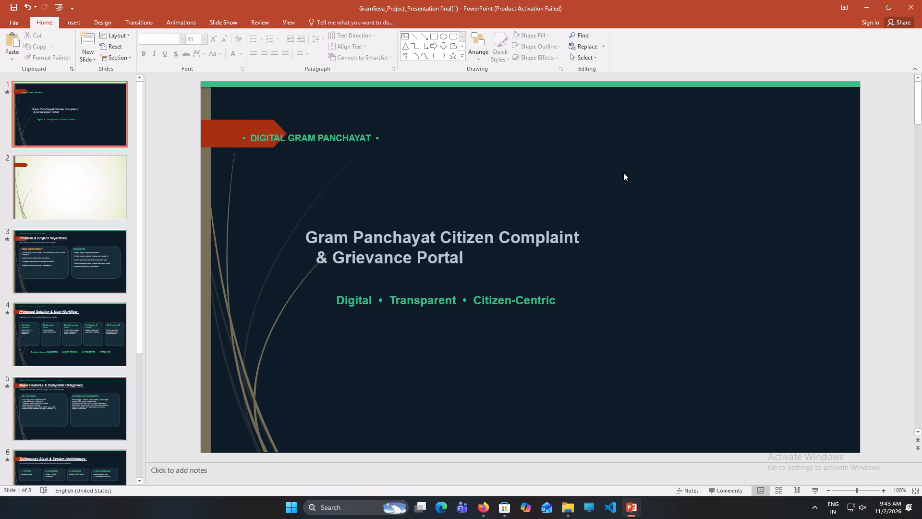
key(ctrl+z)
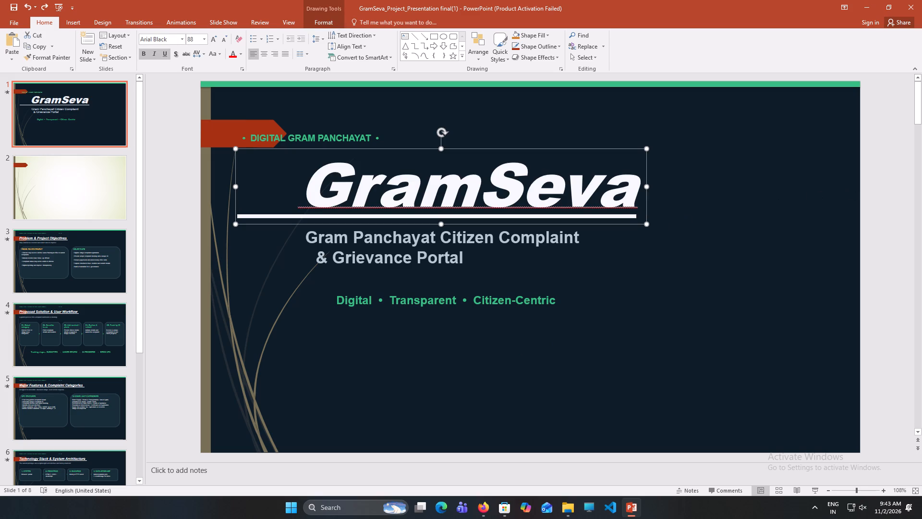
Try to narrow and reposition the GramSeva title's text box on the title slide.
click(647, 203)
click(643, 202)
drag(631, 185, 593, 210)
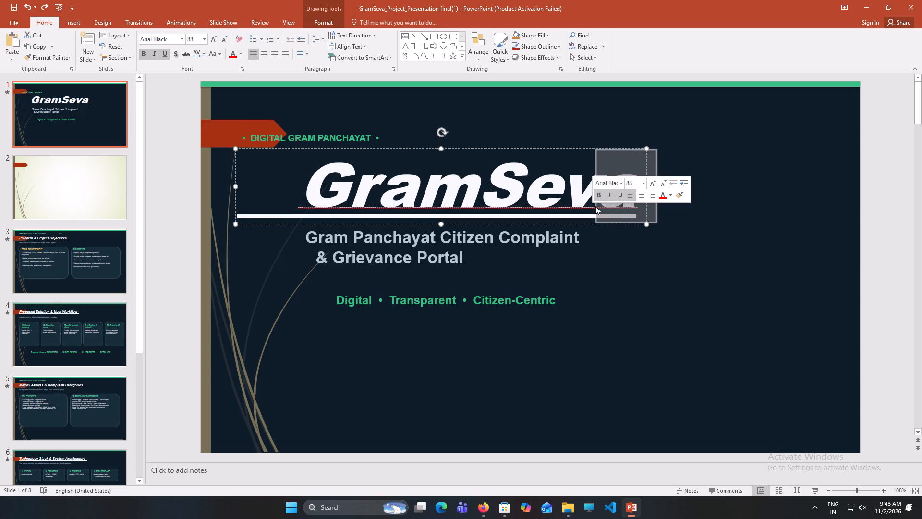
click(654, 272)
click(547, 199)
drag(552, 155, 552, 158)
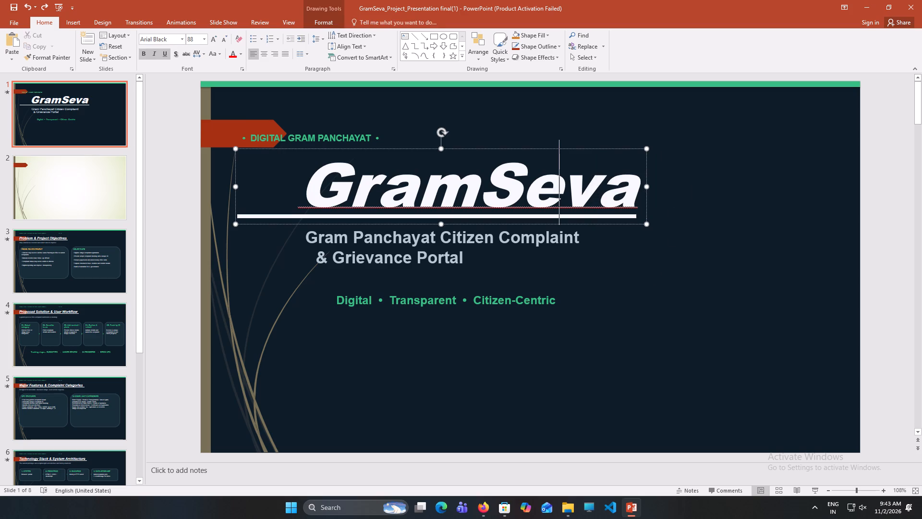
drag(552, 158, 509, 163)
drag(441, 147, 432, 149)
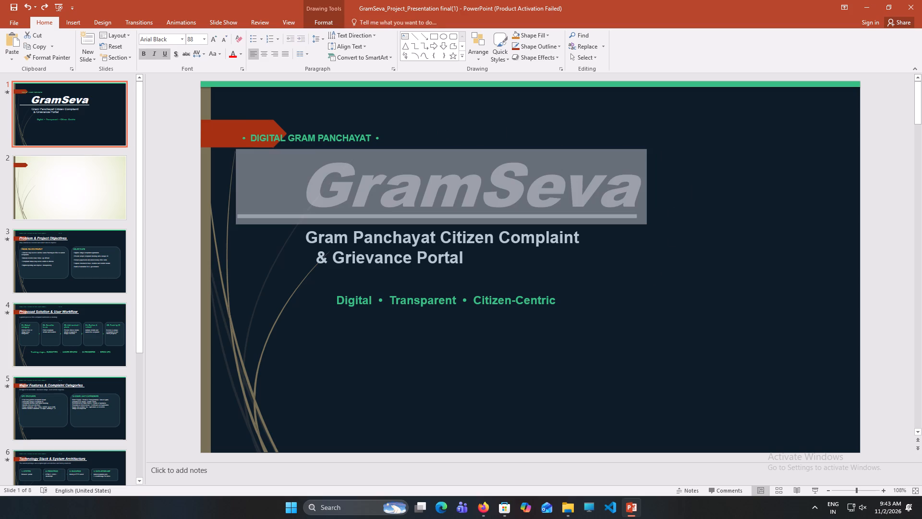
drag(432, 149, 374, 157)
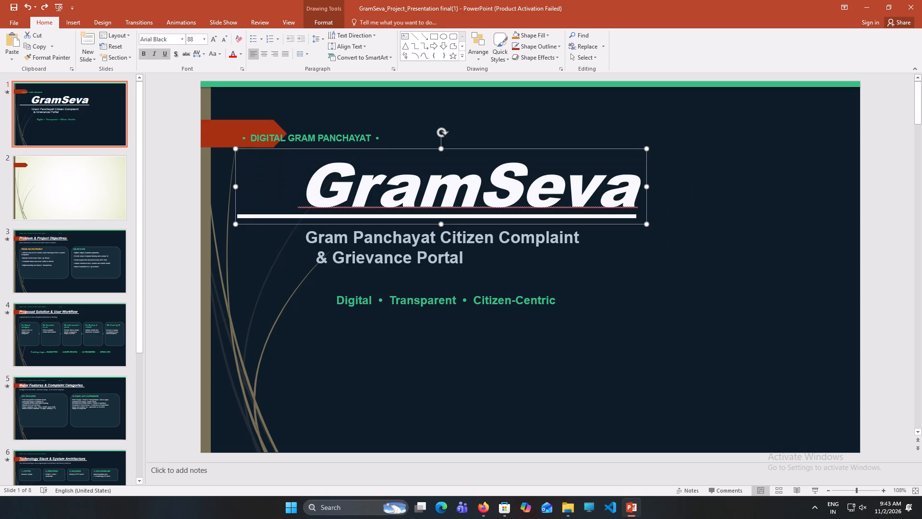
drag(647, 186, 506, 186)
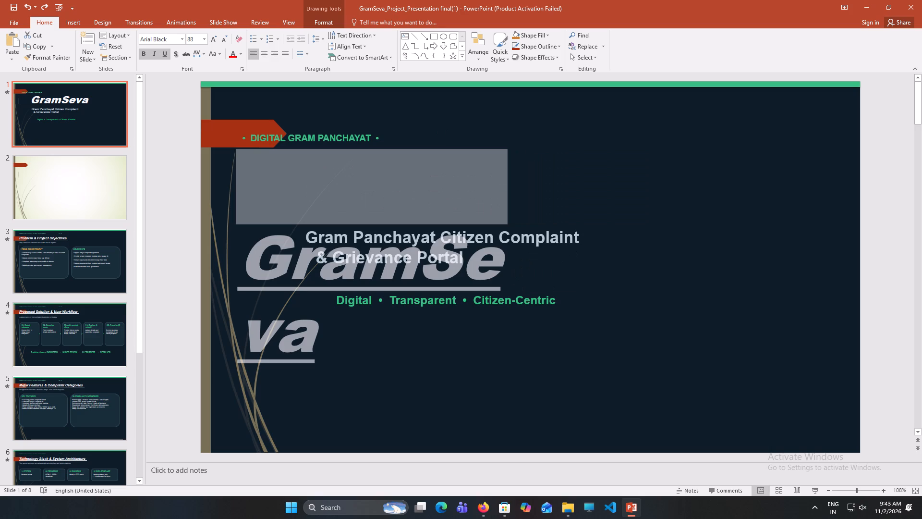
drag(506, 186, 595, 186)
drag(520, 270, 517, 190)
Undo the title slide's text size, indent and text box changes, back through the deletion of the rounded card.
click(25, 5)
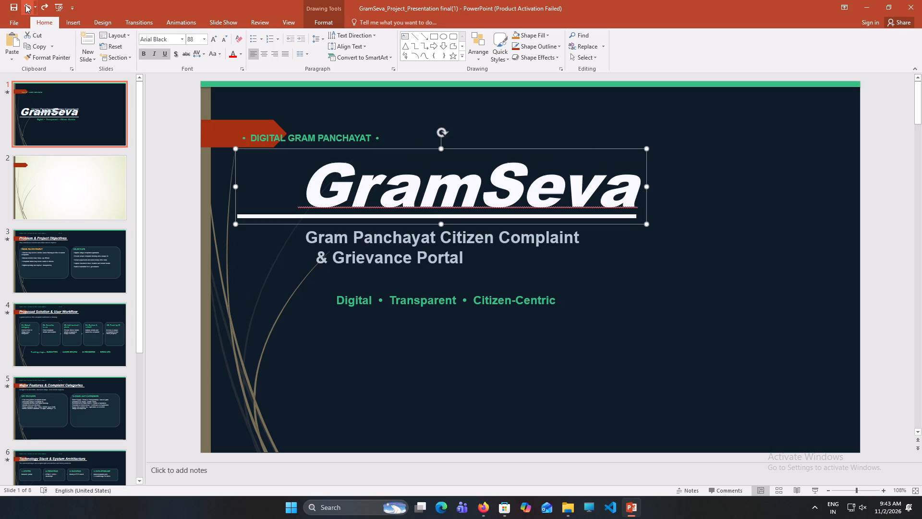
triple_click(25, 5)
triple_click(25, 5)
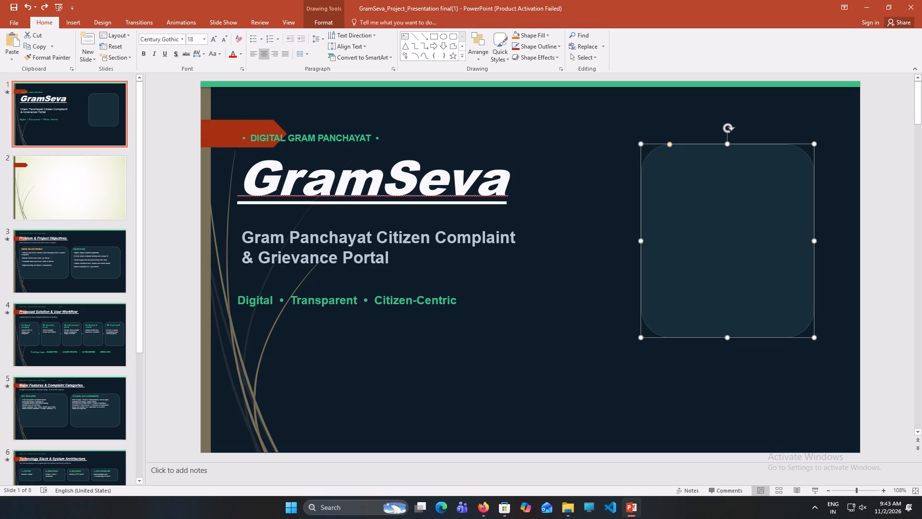
Delete the empty rounded card from the title slide.
key(Delete)
click(626, 309)
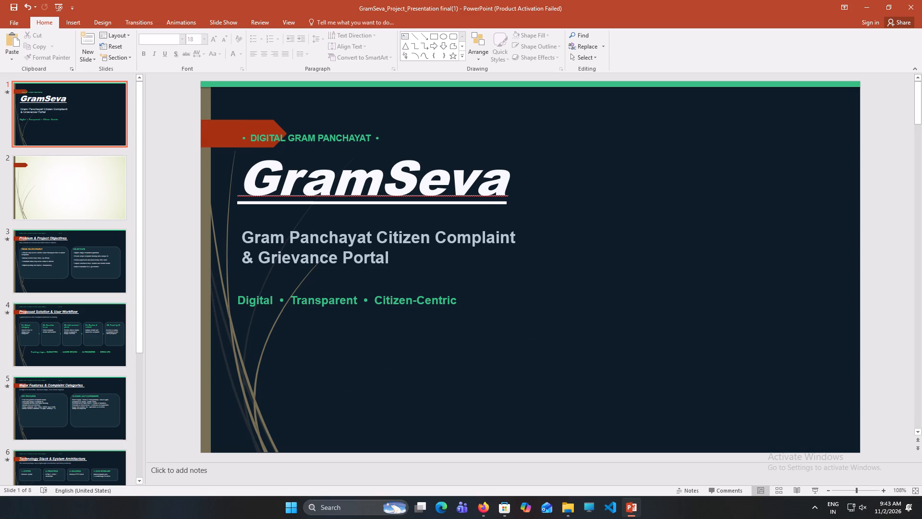
Change the layout of the blank slide 2 to Title Only.
click(119, 181)
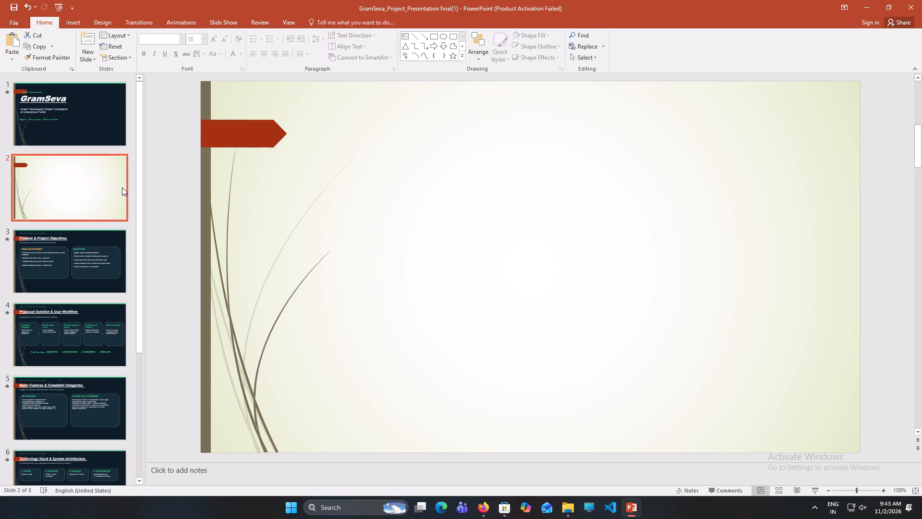
click(110, 265)
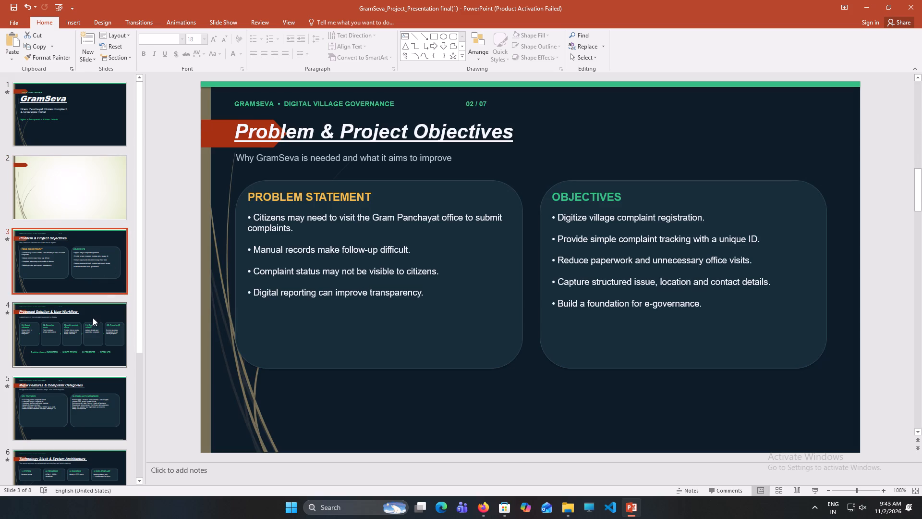
click(80, 191)
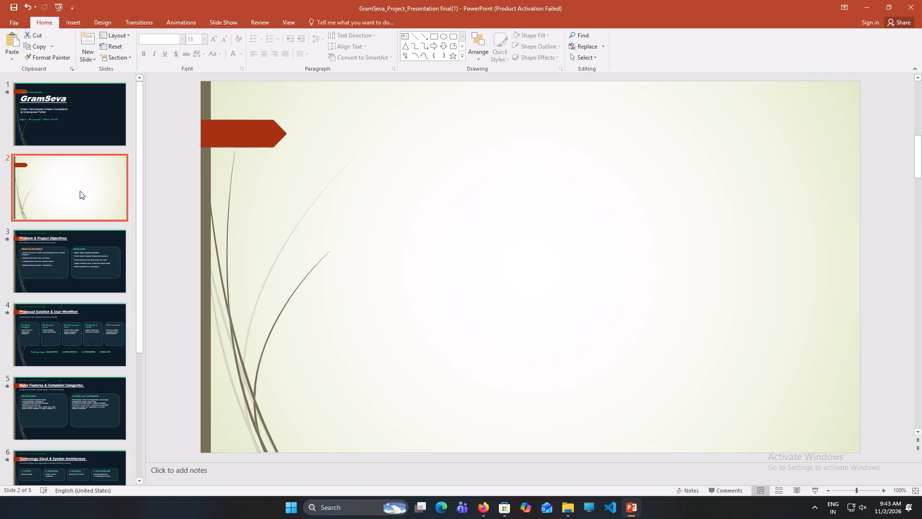
drag(279, 101, 287, 137)
click(291, 127)
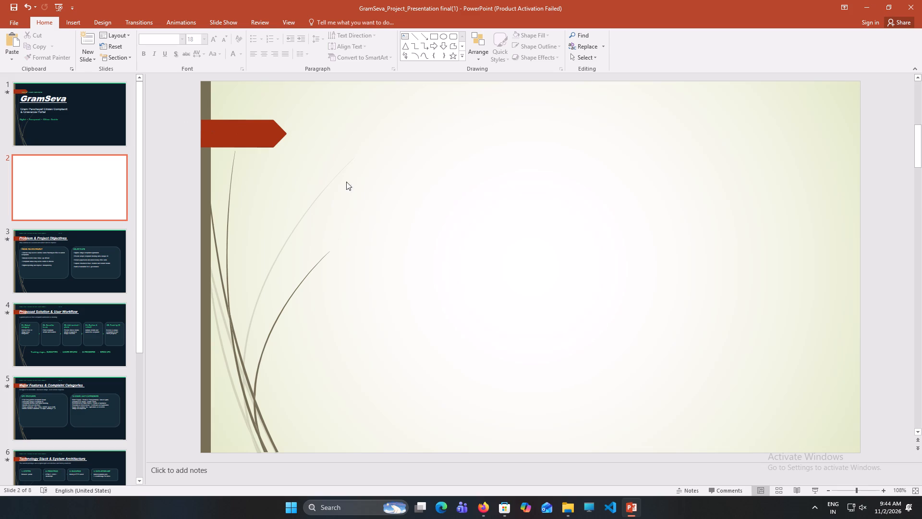
right_click(350, 181)
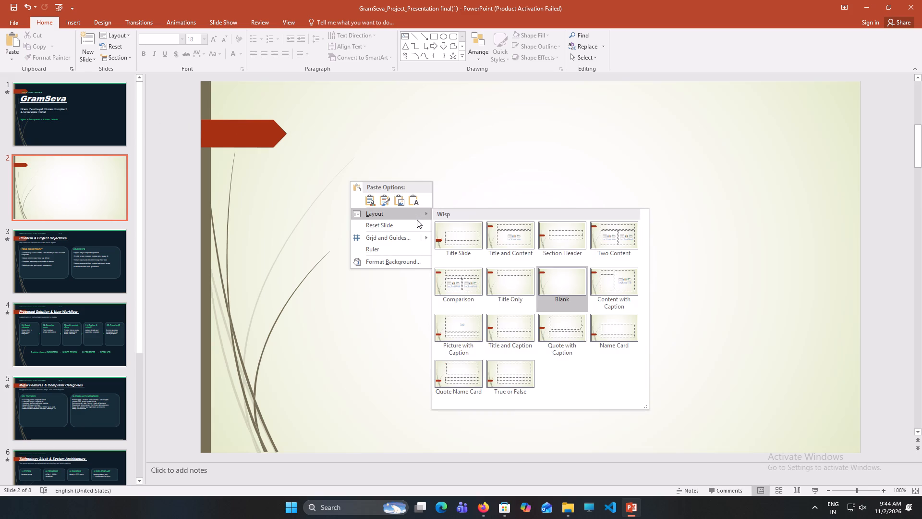
click(412, 210)
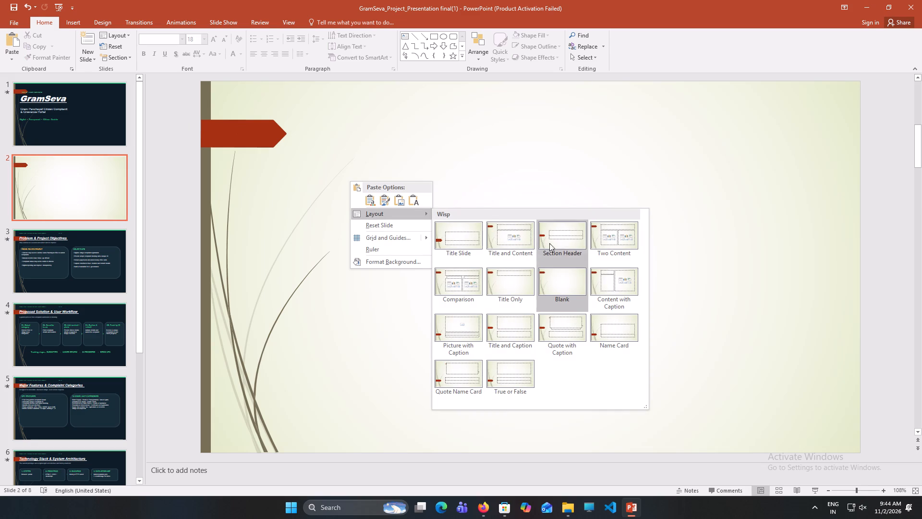
click(512, 285)
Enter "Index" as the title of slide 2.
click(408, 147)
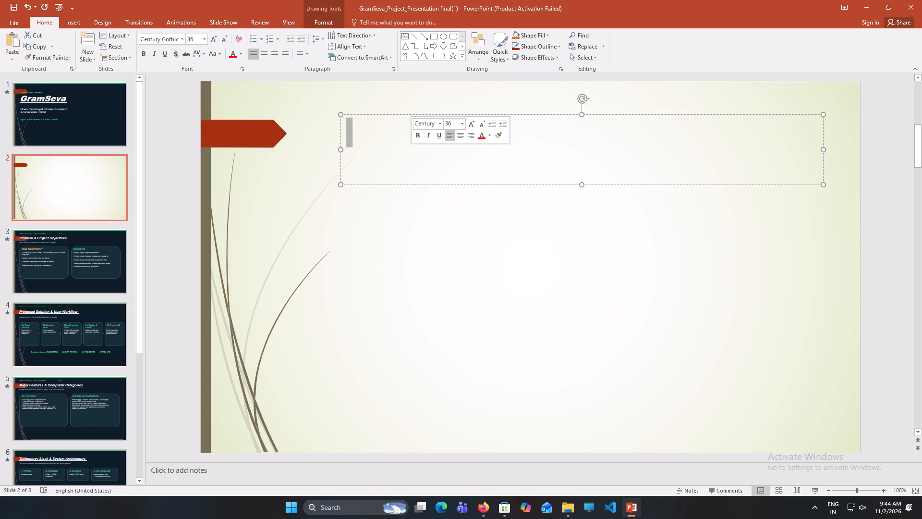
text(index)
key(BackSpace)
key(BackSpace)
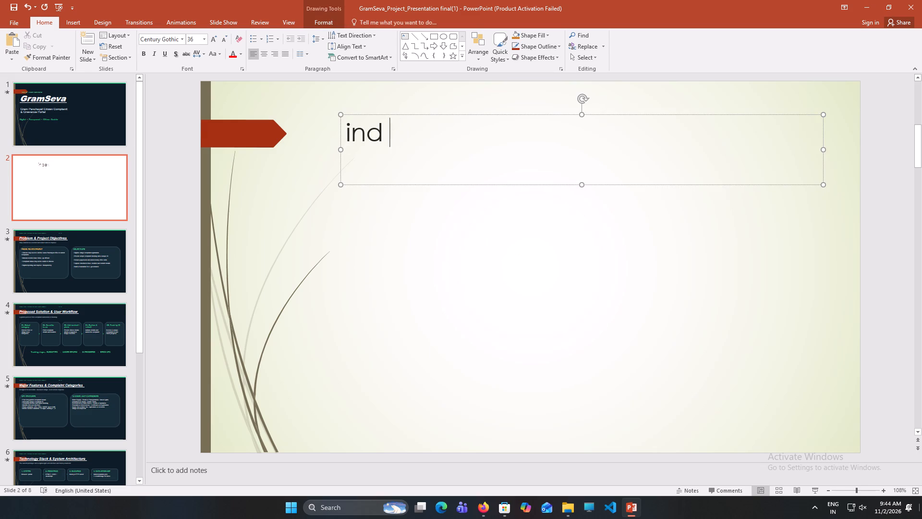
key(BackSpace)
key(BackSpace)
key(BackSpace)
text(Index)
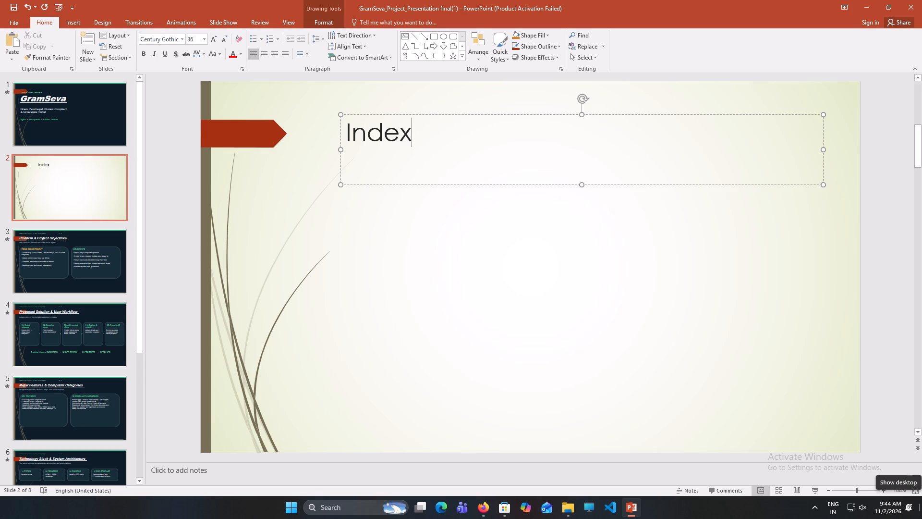
Replace slide 2's title text with "Contents:" and start a new line below it.
key(ctrl+BackSpace)
key(c)
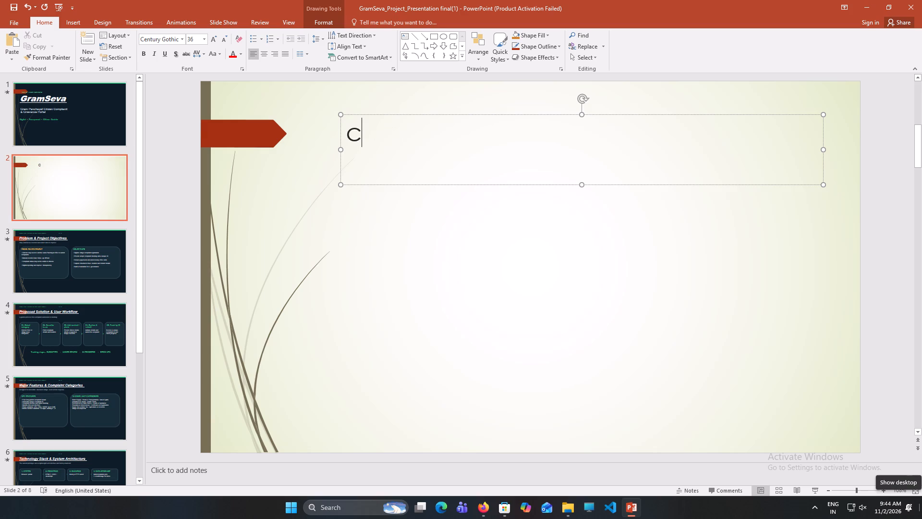
key(BackSpace)
key(shift+c)
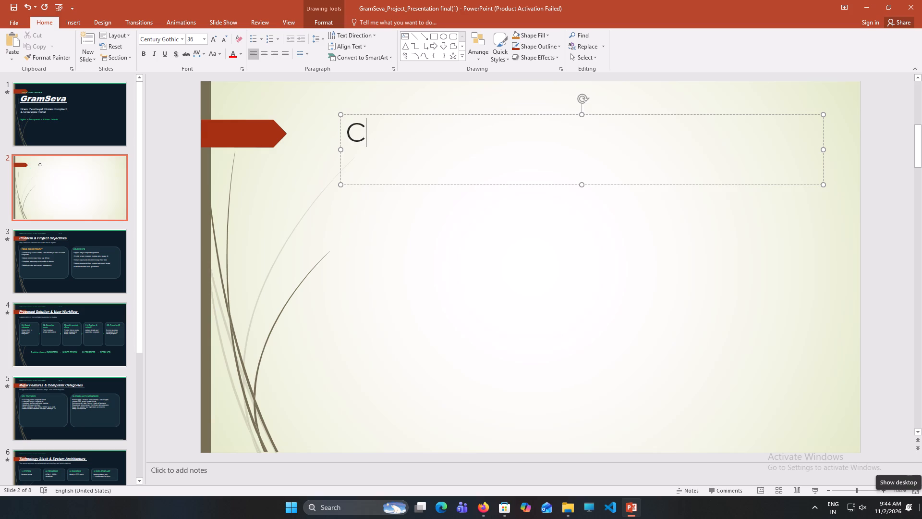
text(onteb)
text(===)
key(BackSpace)
key(BackSpace)
key(BackSpace)
key(BackSpace)
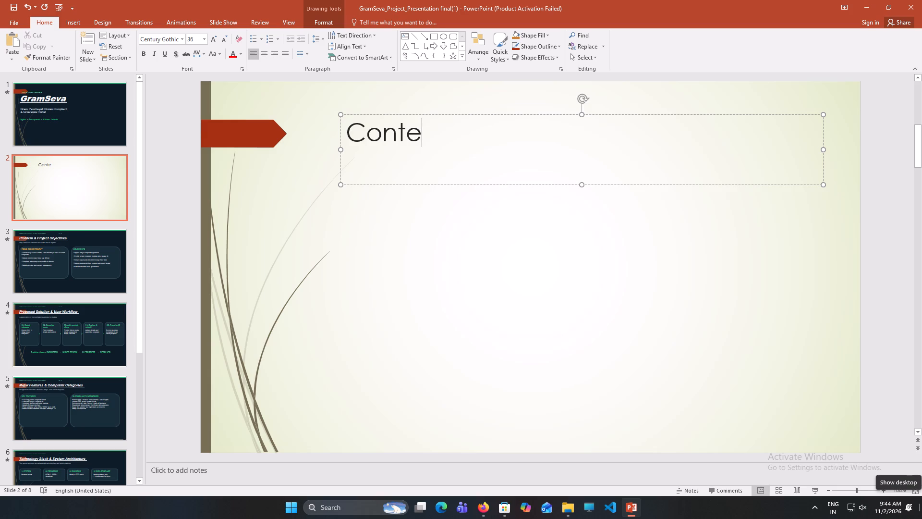
text(nts)
key(semicolon)
key(BackSpace)
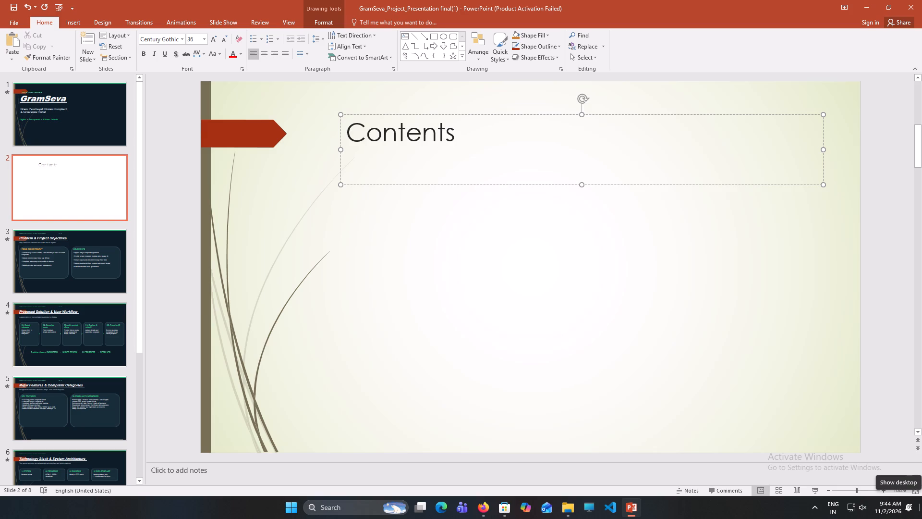
key(shift+colon)
key(Return)
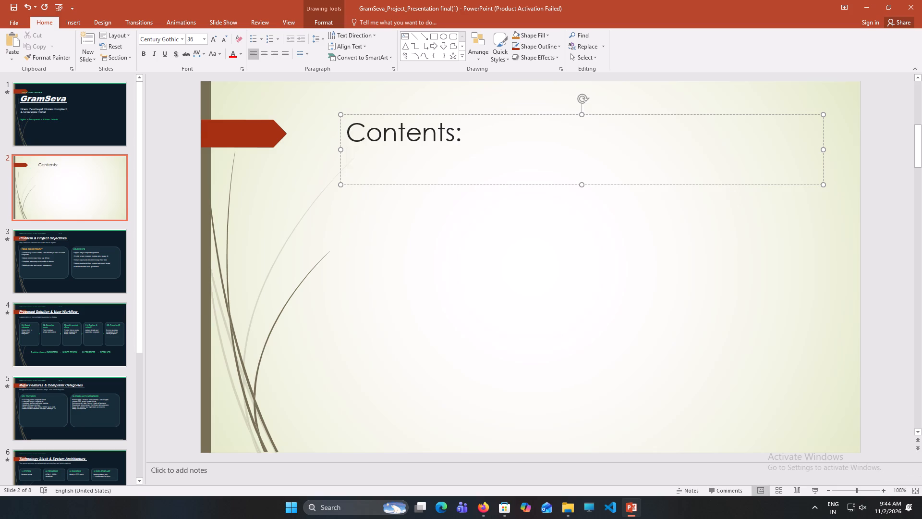
Move the Contents text box toward the slide's left edge, over the red arrow, and extend it down to near the slide's bottom.
drag(619, 143, 541, 147)
click(593, 171)
drag(582, 113, 568, 114)
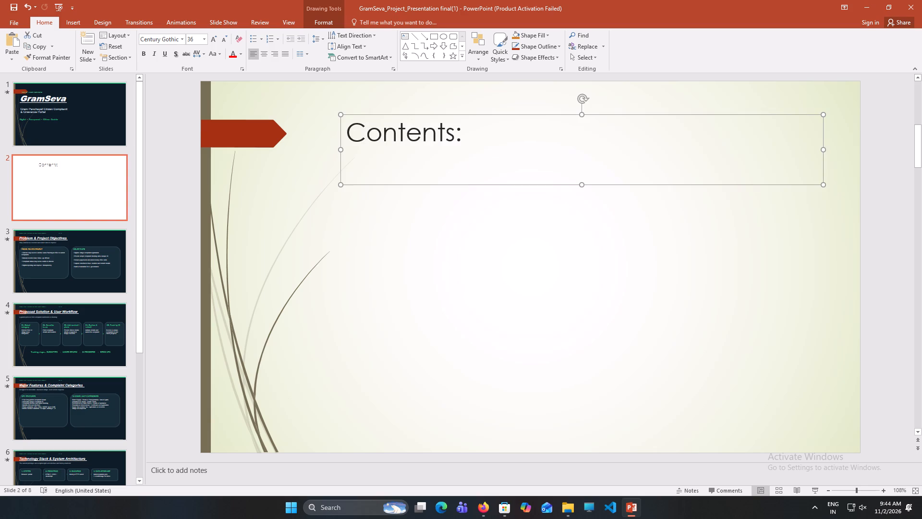
drag(586, 116, 465, 119)
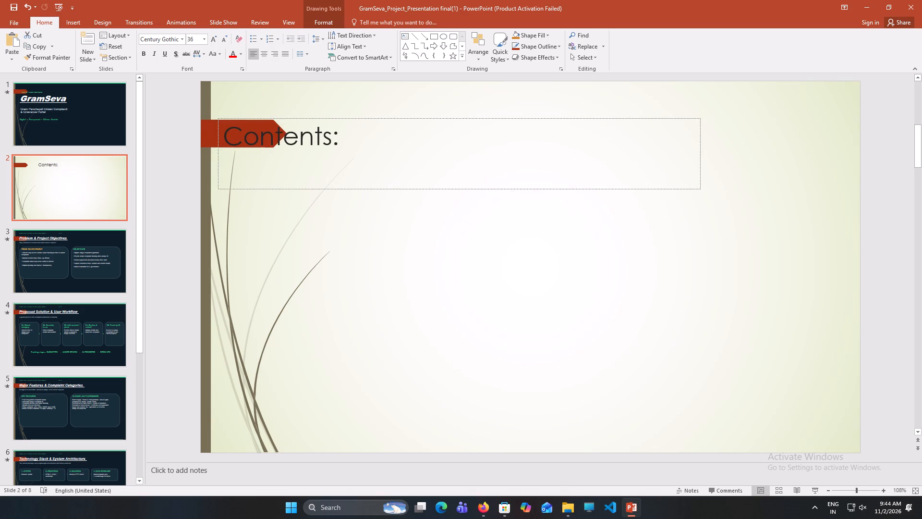
drag(465, 119, 469, 119)
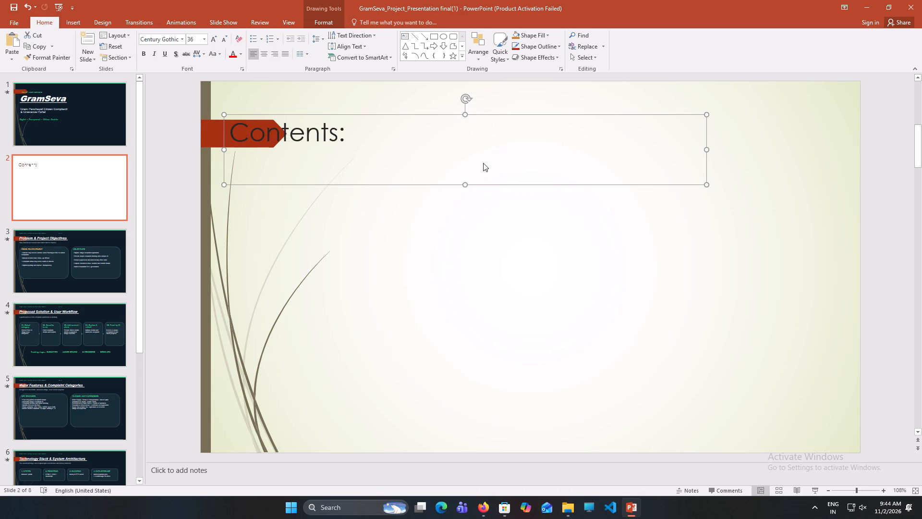
drag(466, 182, 465, 432)
click(369, 135)
click(345, 137)
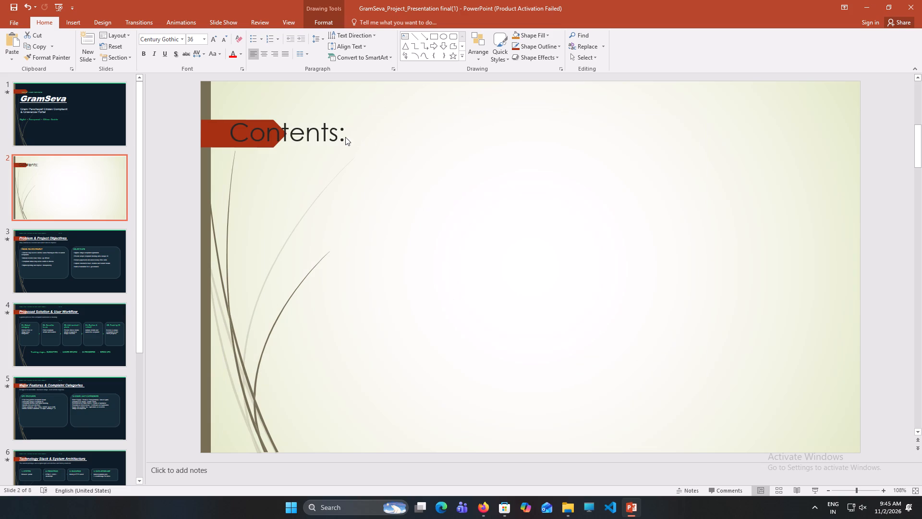
click(342, 134)
key(Return)
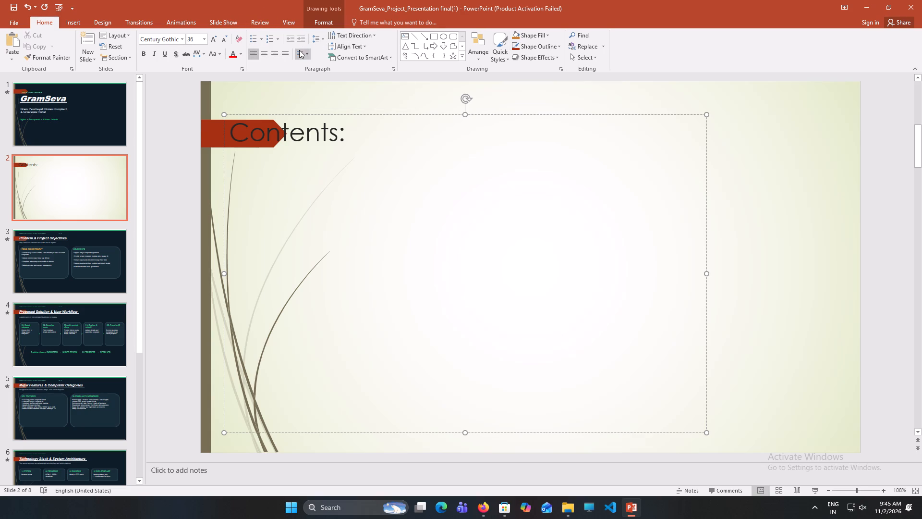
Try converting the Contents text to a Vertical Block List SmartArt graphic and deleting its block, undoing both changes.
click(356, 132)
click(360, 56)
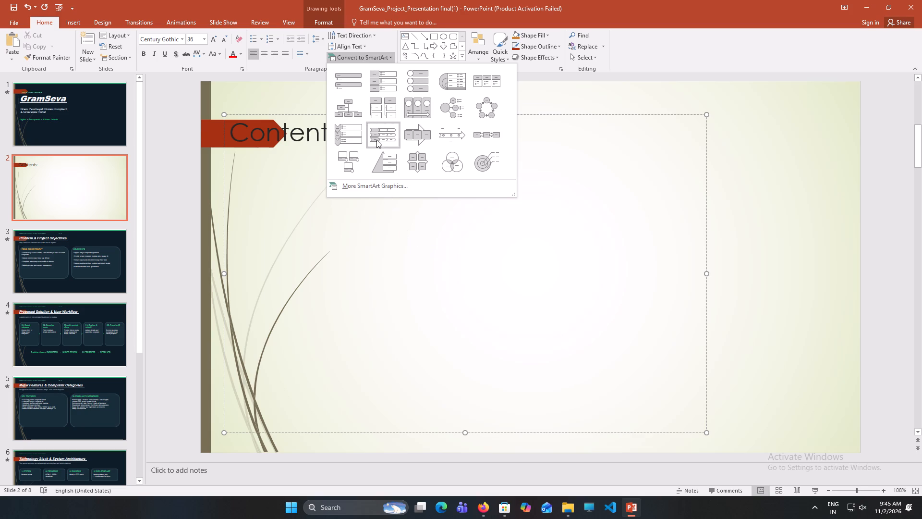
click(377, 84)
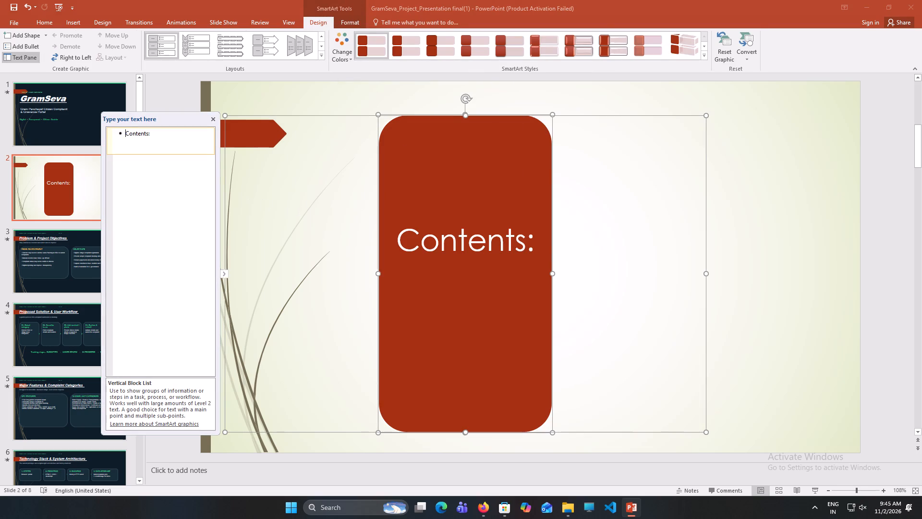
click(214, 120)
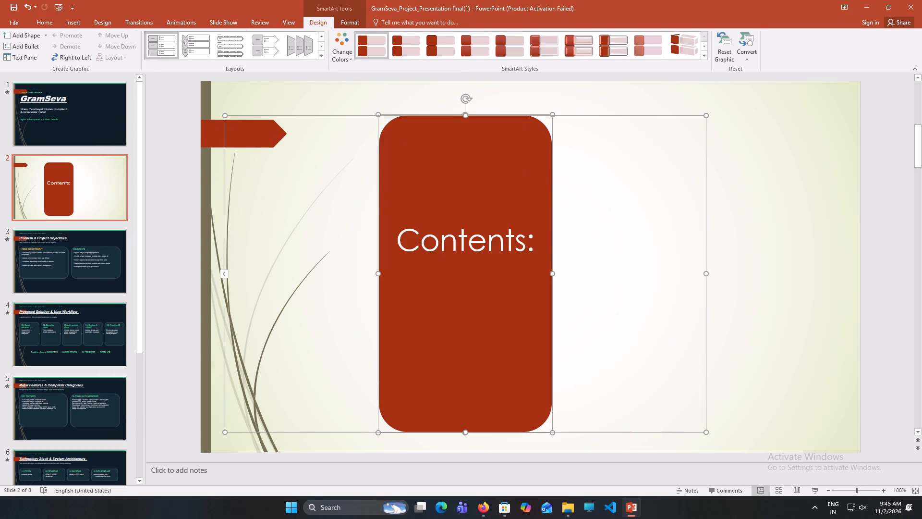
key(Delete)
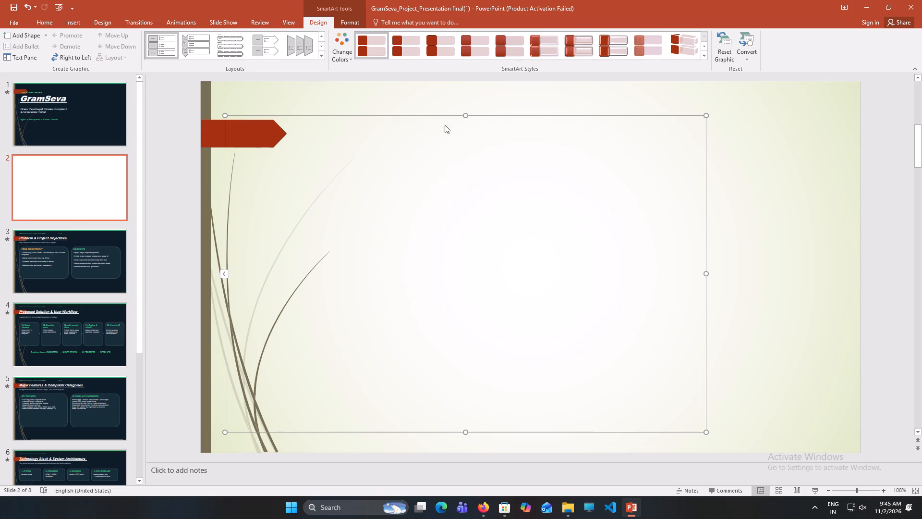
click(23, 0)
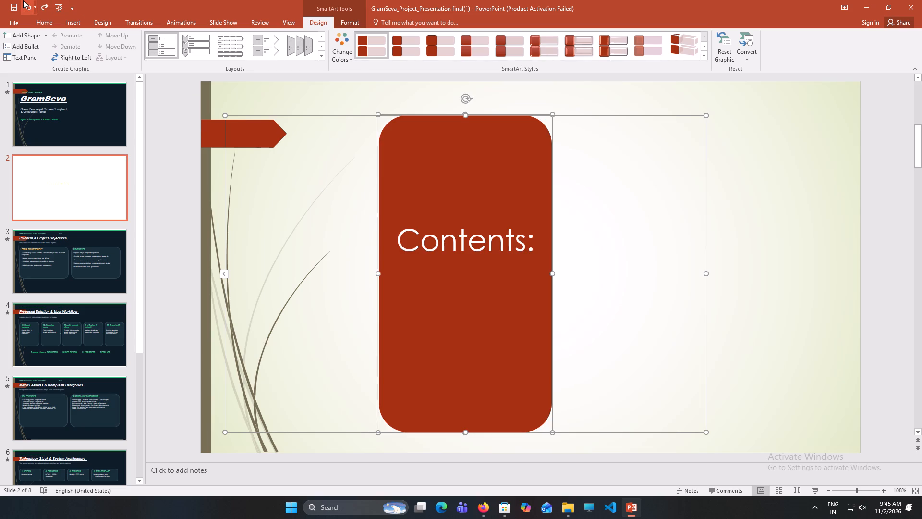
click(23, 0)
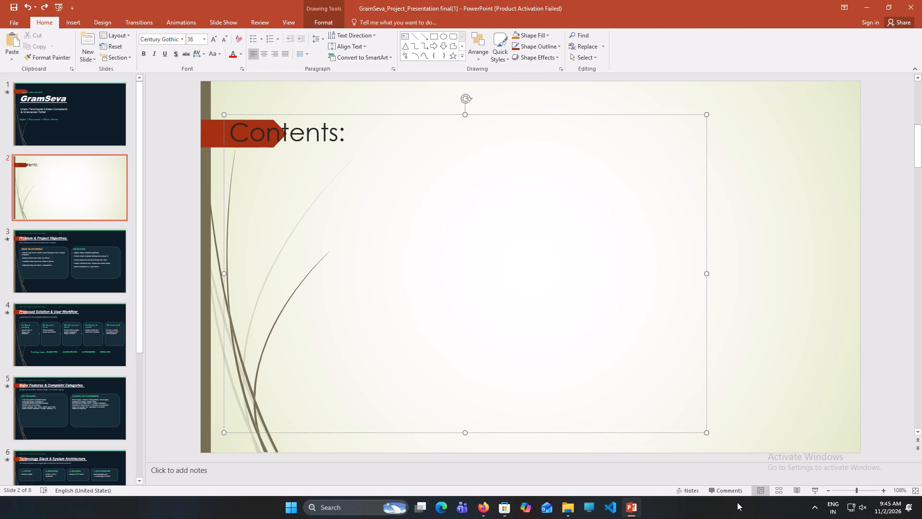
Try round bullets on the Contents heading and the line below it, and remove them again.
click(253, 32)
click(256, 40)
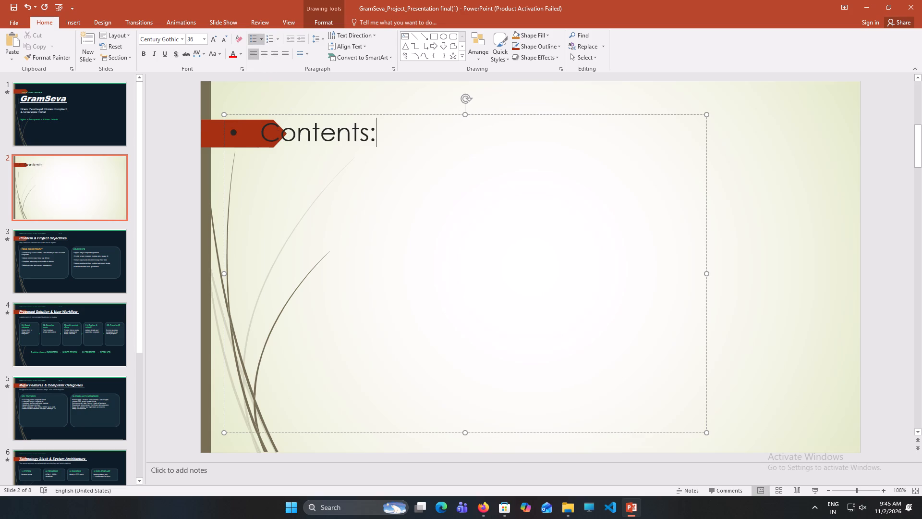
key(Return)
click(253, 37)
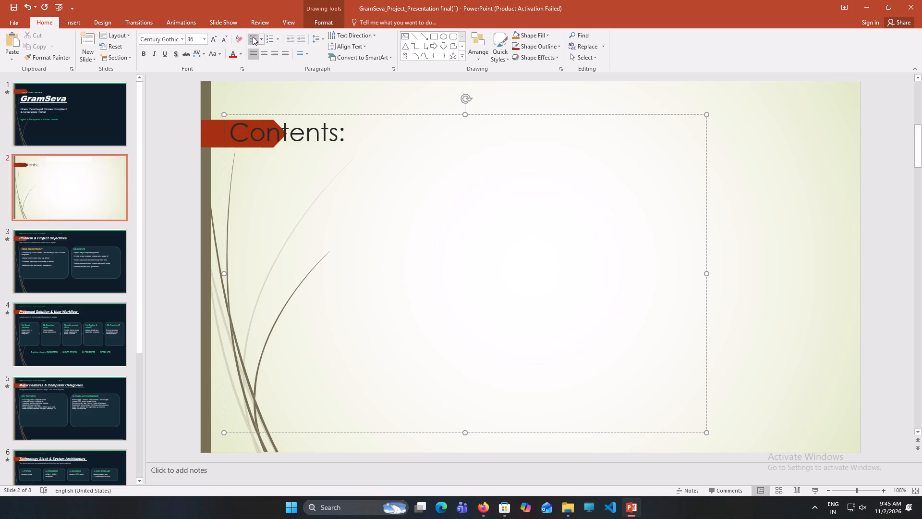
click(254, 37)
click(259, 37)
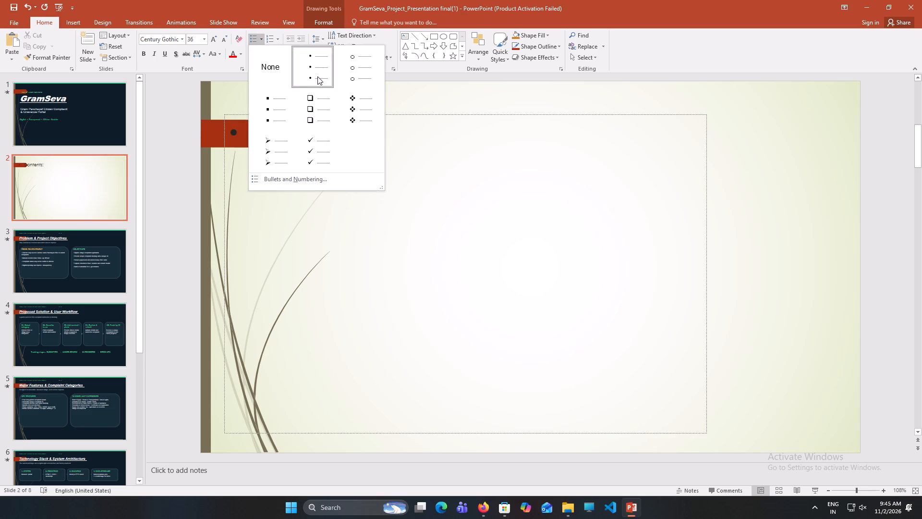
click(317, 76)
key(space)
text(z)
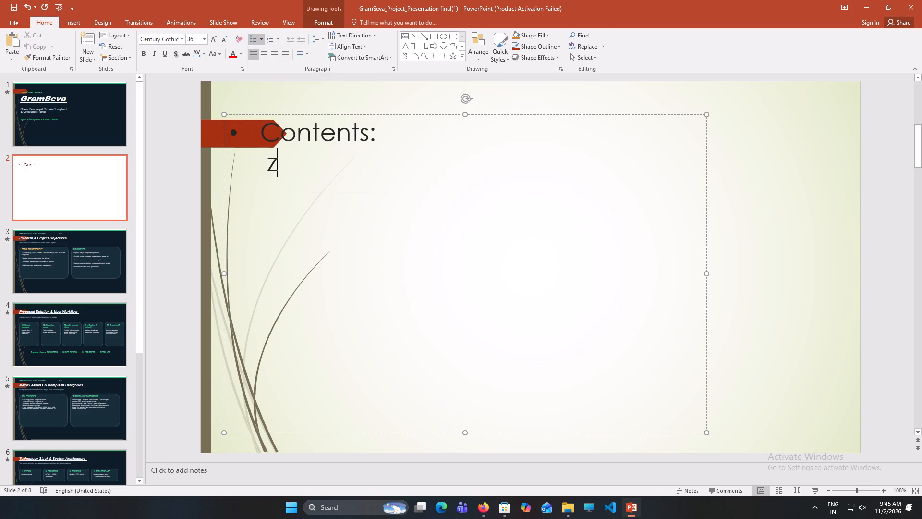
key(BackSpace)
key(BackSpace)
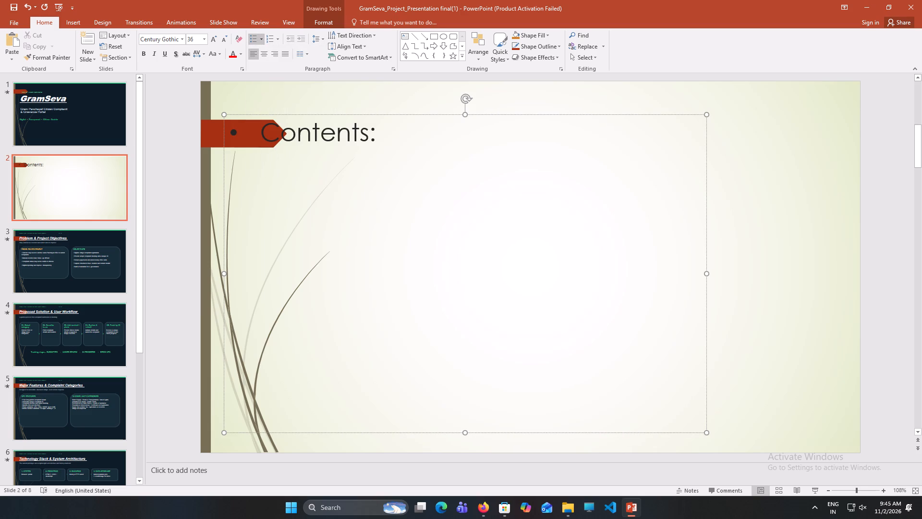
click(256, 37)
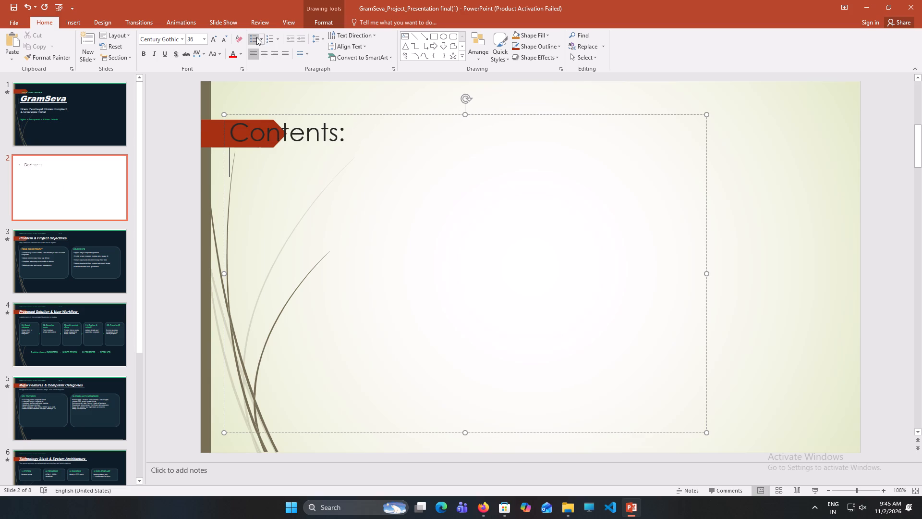
Add the first contents entry "1.Problem and Project Objectives" on the line below the Contents heading.
click(389, 136)
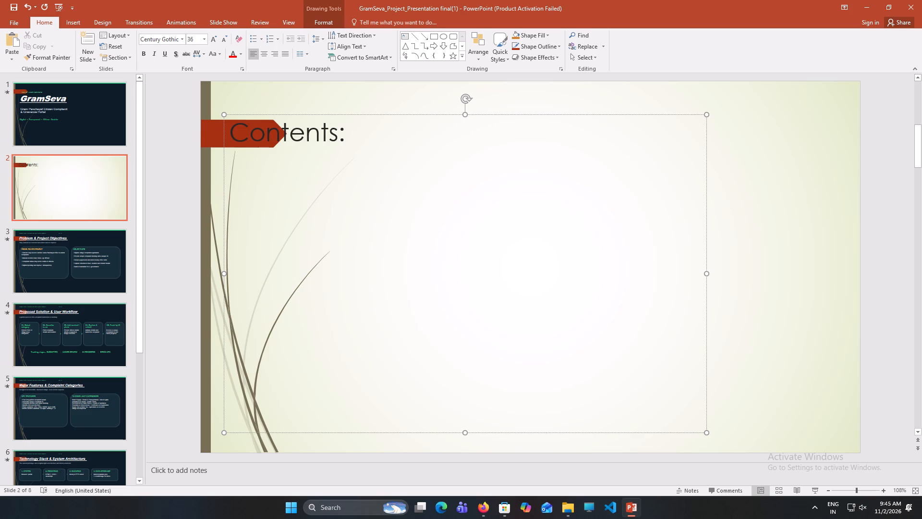
key(Return)
key(1)
key(period)
key(shift+p)
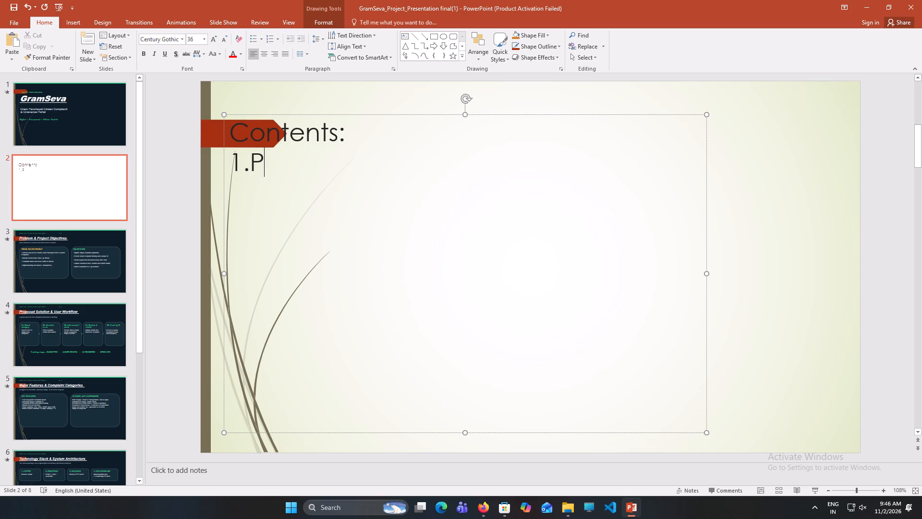
text(roblem)
key(space)
text(ANFD)
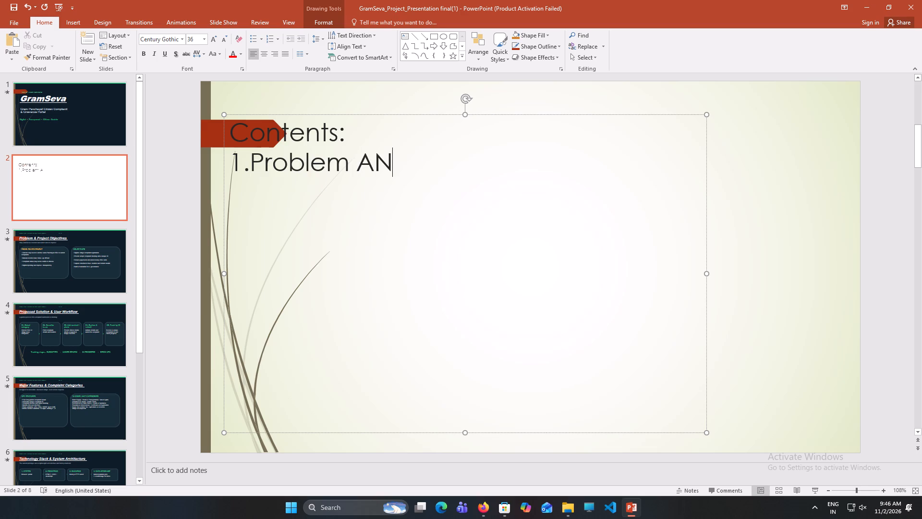
key(space)
key(BackSpace)
key(BackSpace)
key(BackSpace)
key(BackSpace)
key(BackSpace)
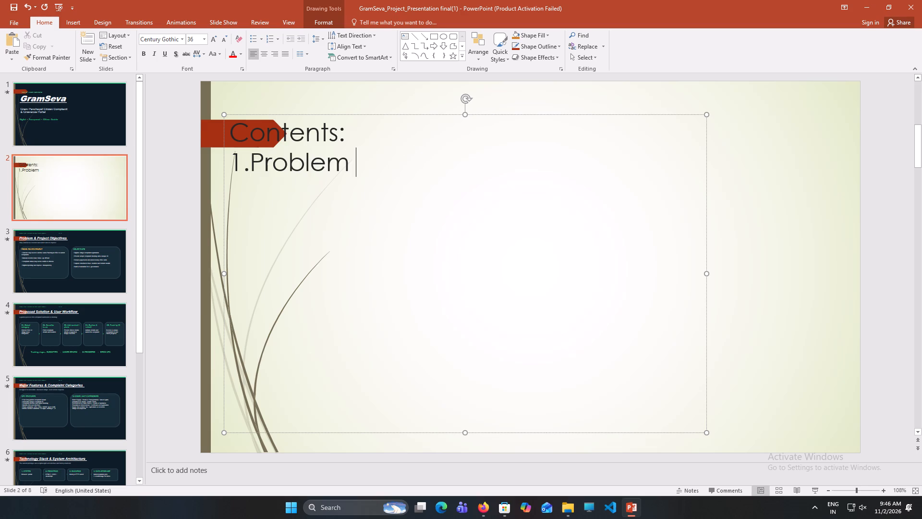
key(a)
key(BackSpace)
key(a)
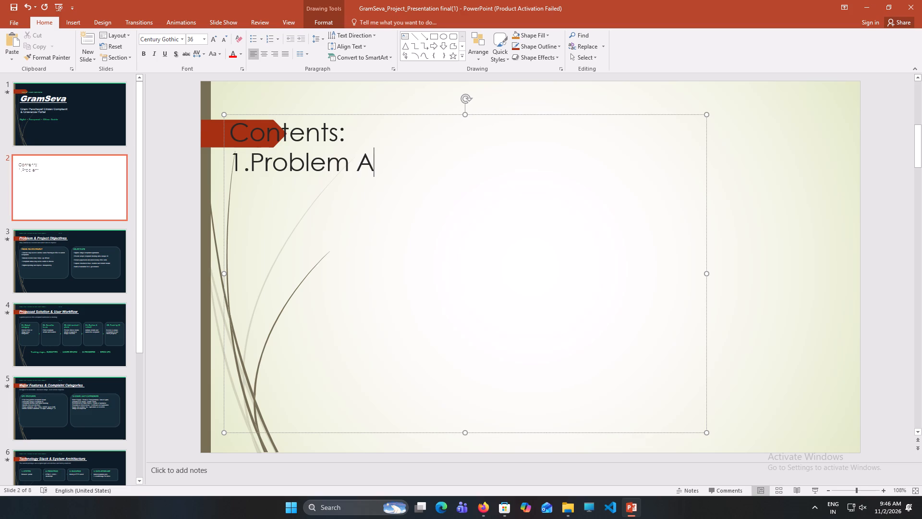
key(BackSpace)
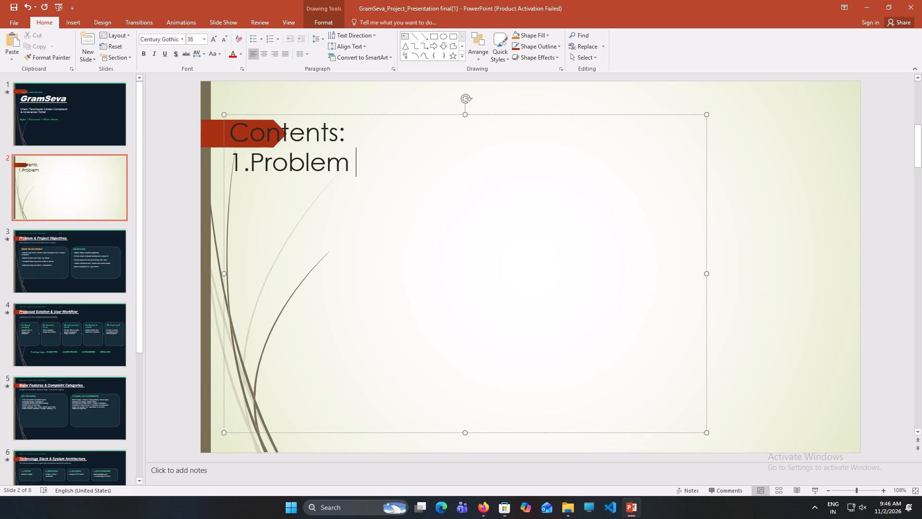
key(a)
text(nd)
key(space)
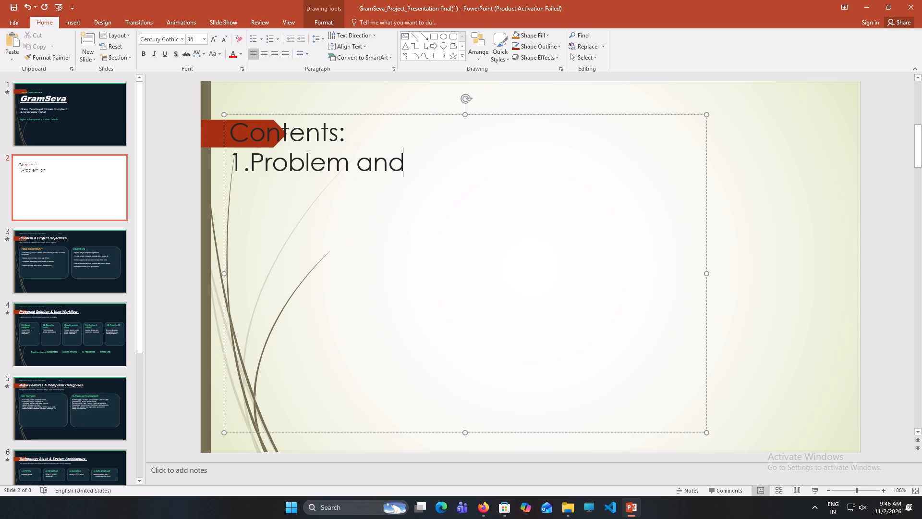
key(shift+p)
text(ro)
text(ject)
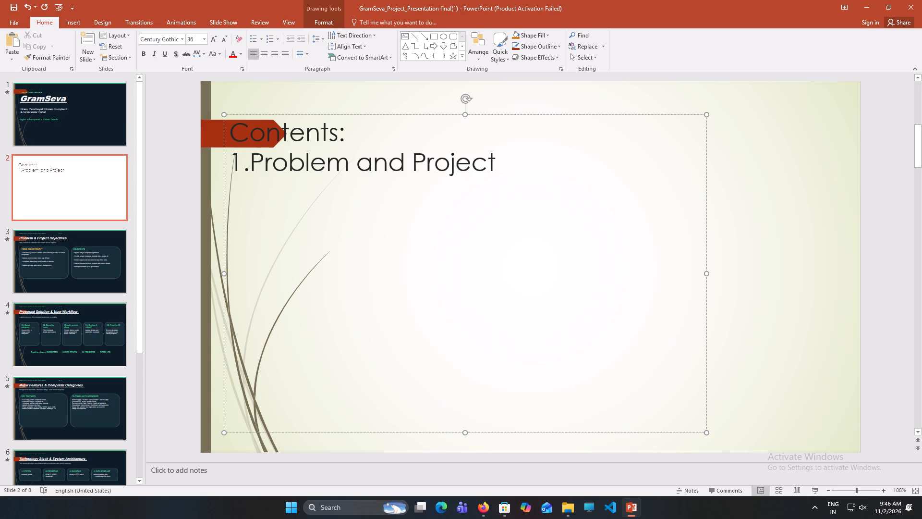
key(space)
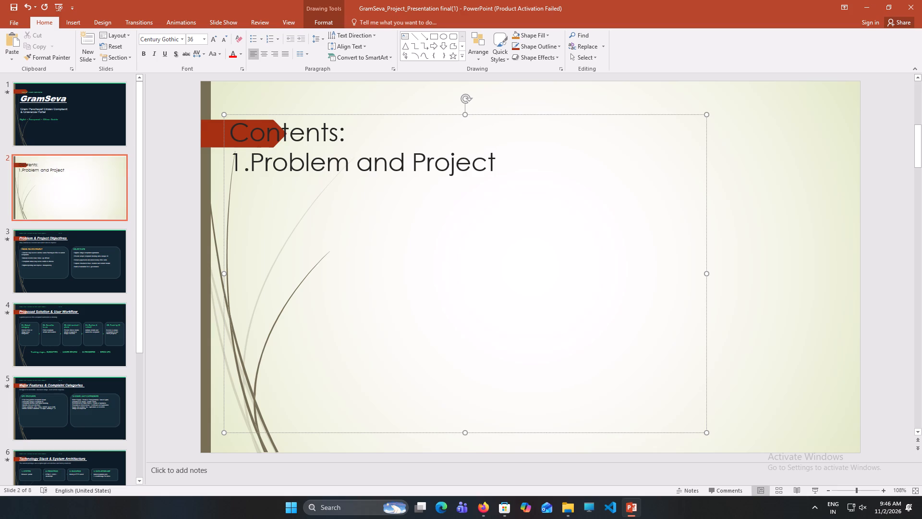
text(Ob)
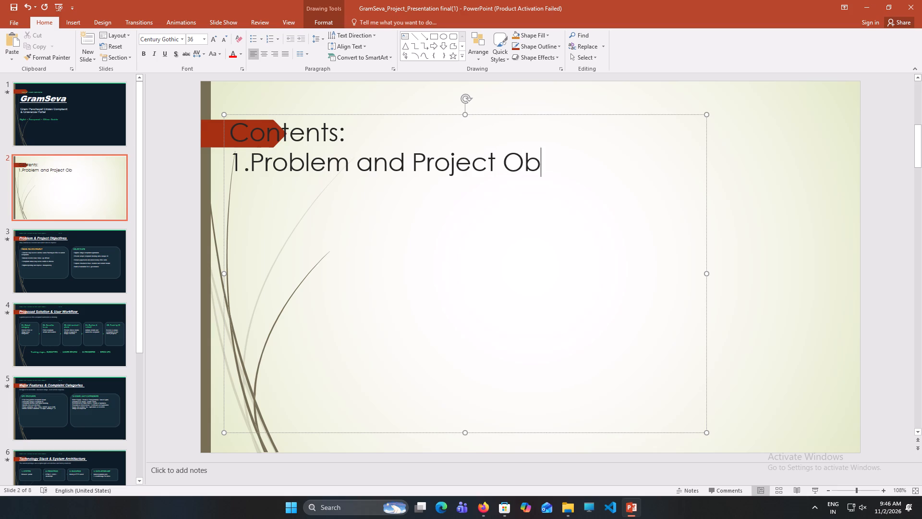
text(jectives)
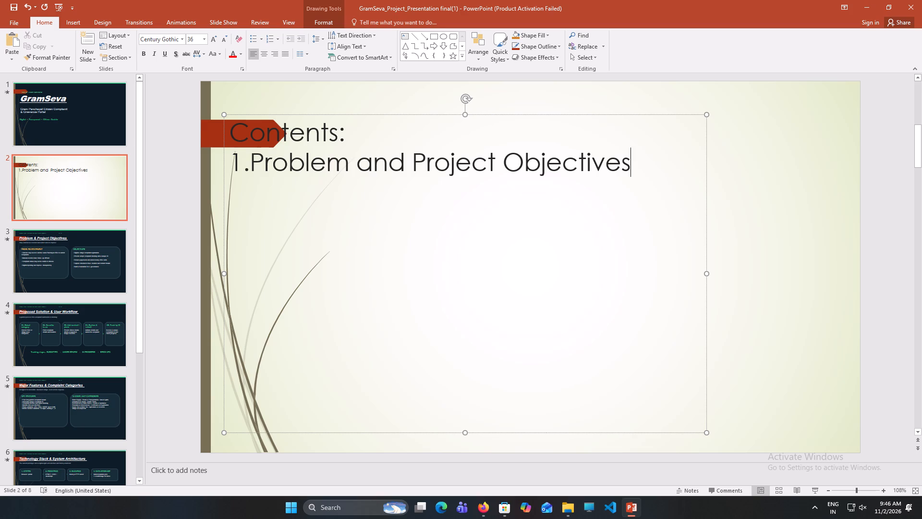
Add a second contents entry numbered "2." using the title "Proposed Solution & User Workflow" copied from slide 4.
key(Return)
key(2)
key(period)
click(108, 343)
click(579, 130)
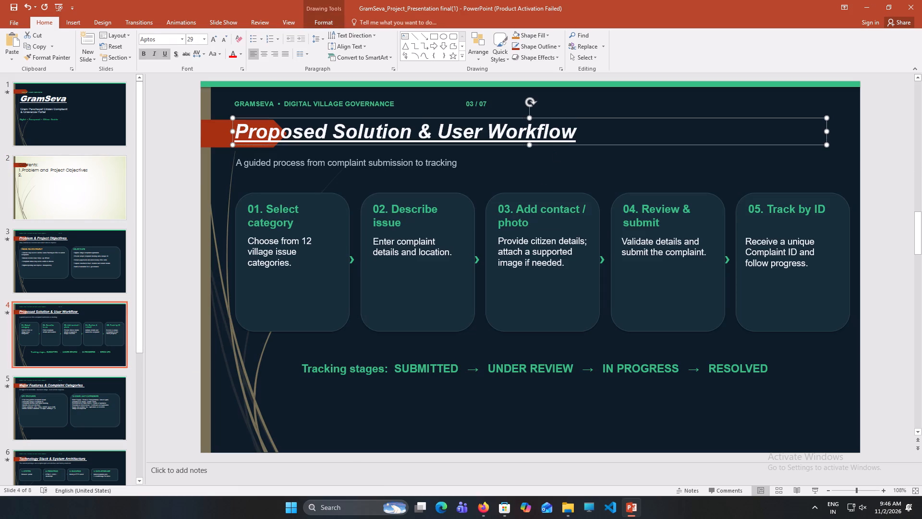
click(575, 131)
drag(575, 131, 278, 143)
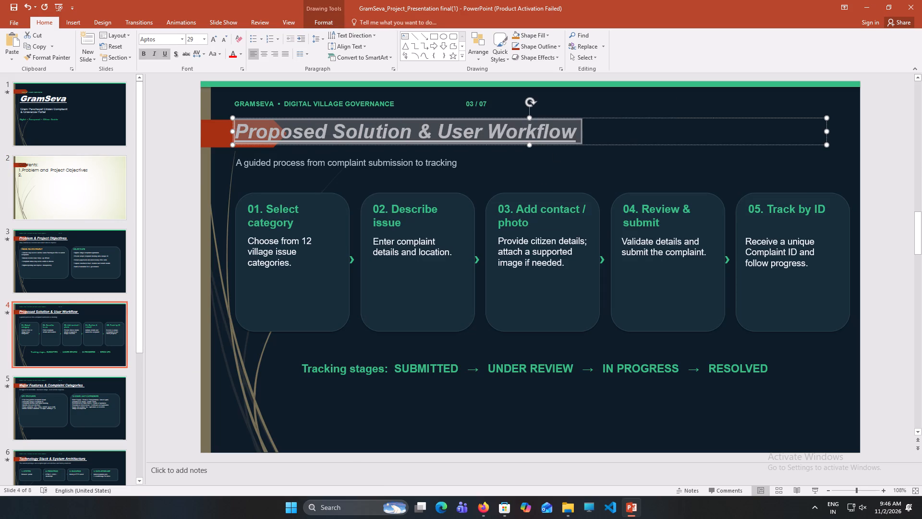
key(ctrl+c)
click(73, 210)
click(271, 189)
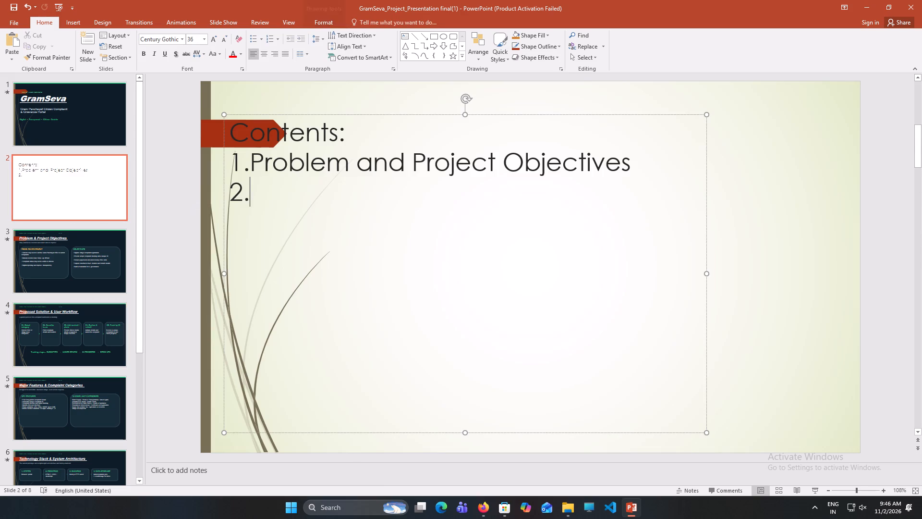
key(ctrl+v)
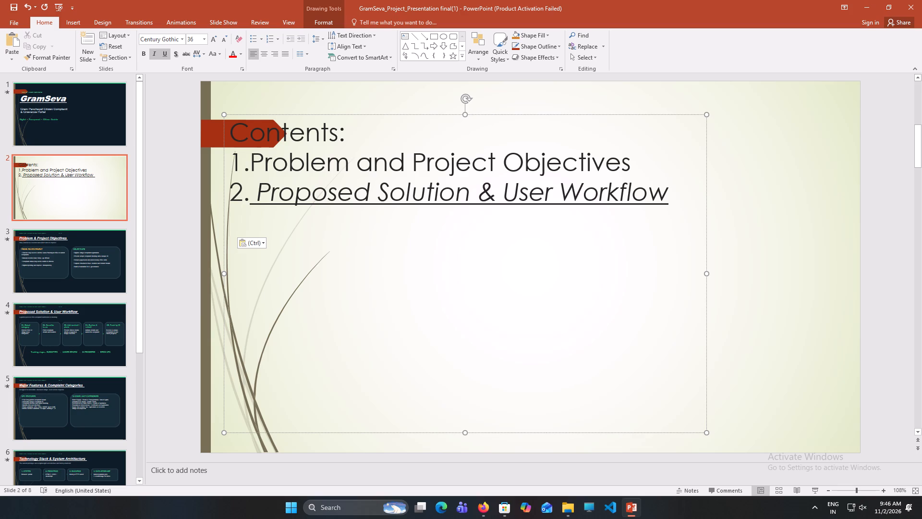
Remove the underline from the whole second contents entry, including the space after its number.
click(669, 200)
drag(663, 191, 255, 197)
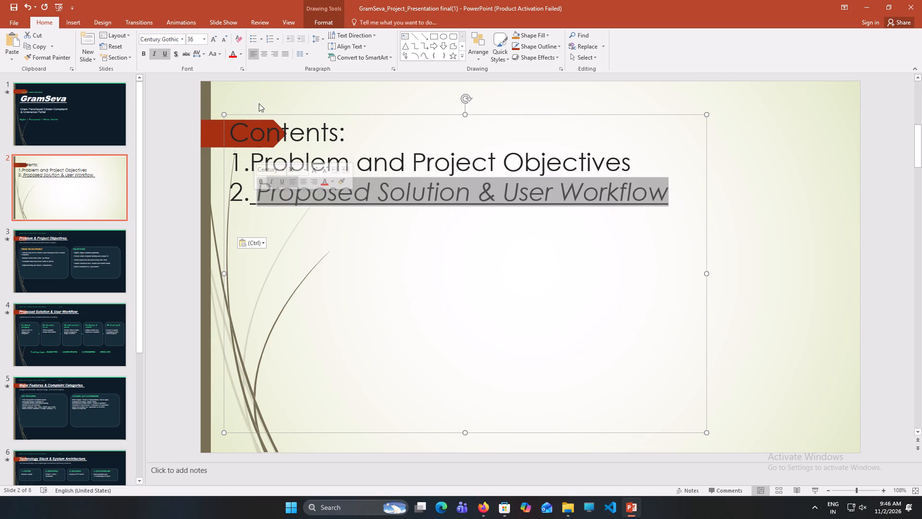
click(167, 56)
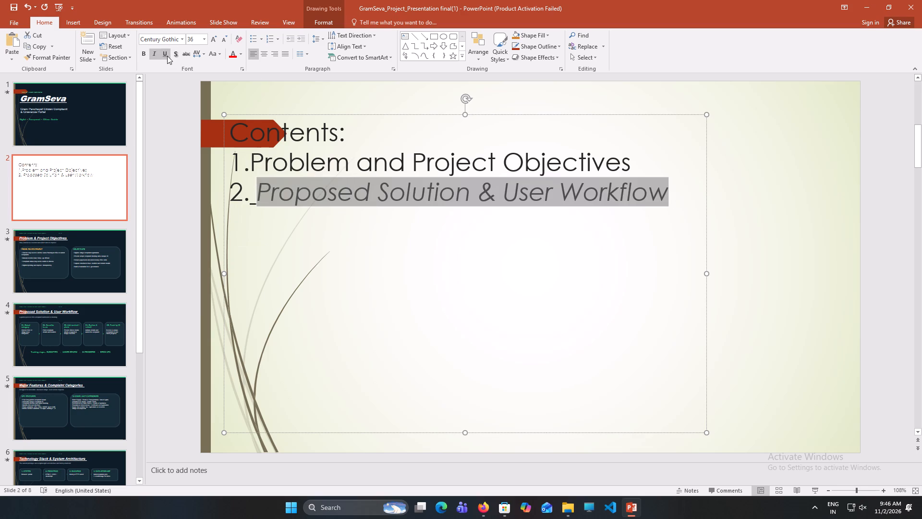
click(323, 277)
drag(258, 205, 250, 205)
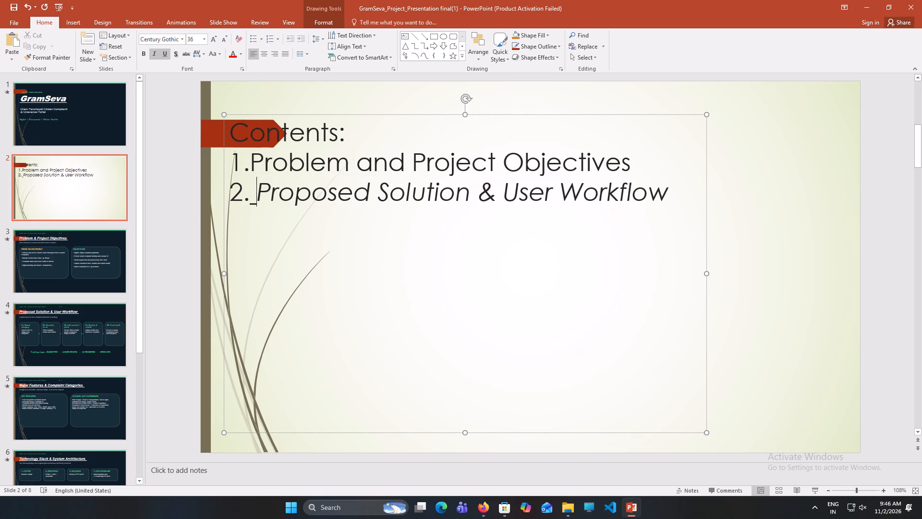
drag(250, 205, 244, 205)
click(164, 53)
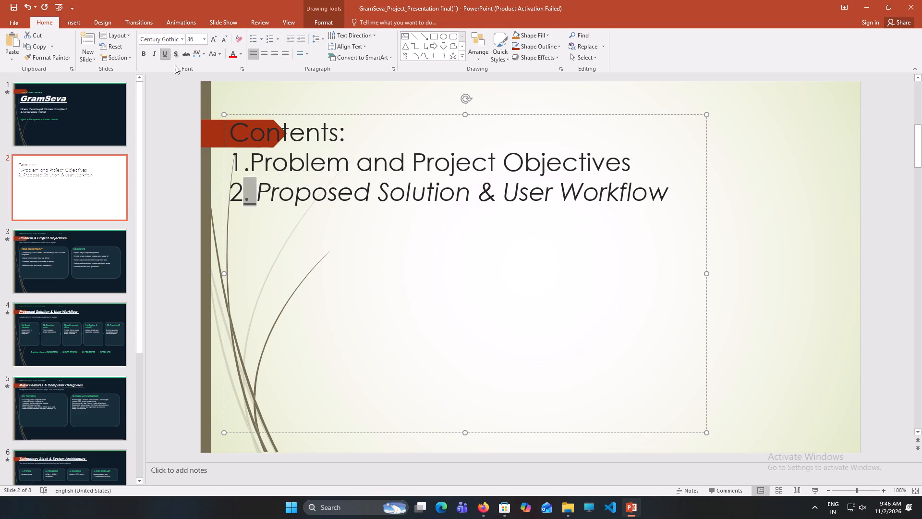
click(164, 57)
click(332, 260)
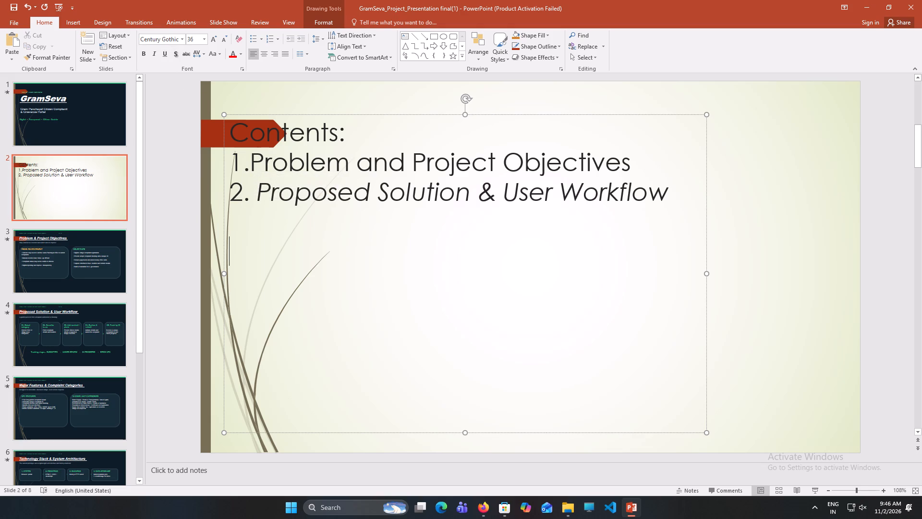
Add a third contents entry numbered "3." using the title "Major Features & Complaint Categories" copied from slide 5.
click(680, 200)
key(Return)
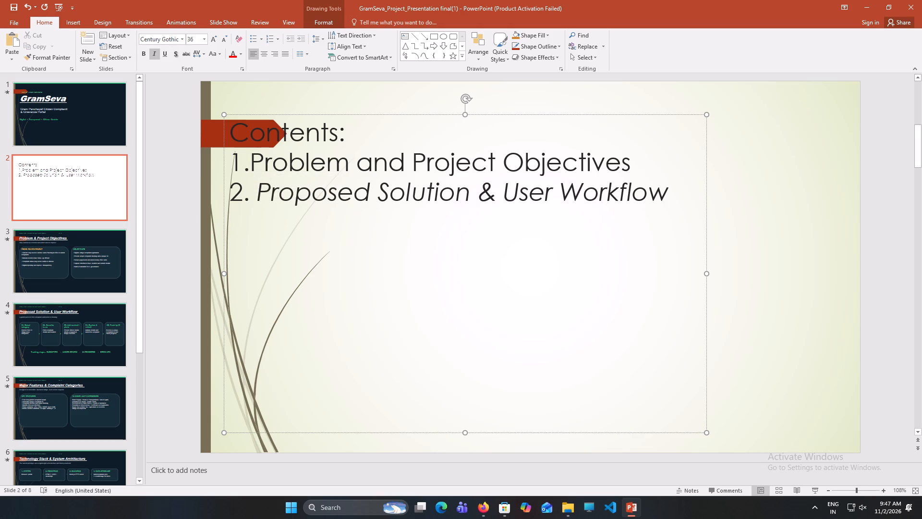
key(3)
key(period)
click(27, 403)
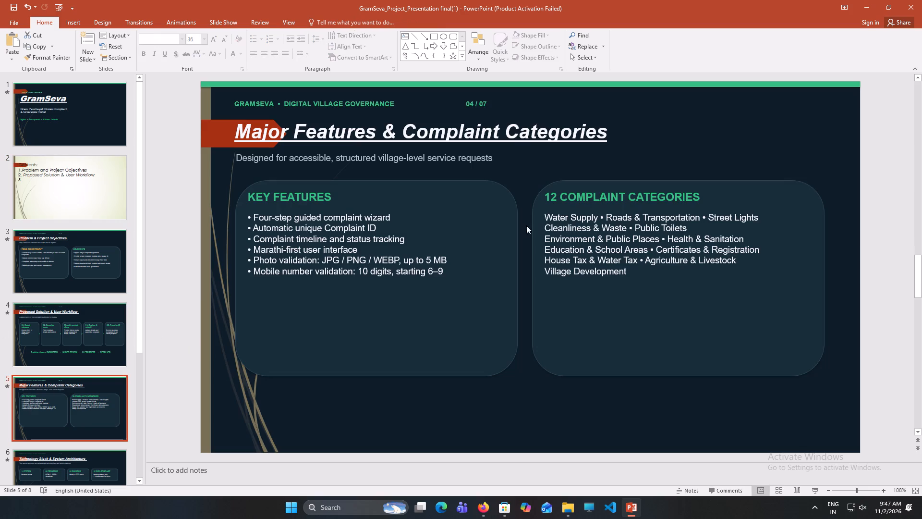
click(609, 132)
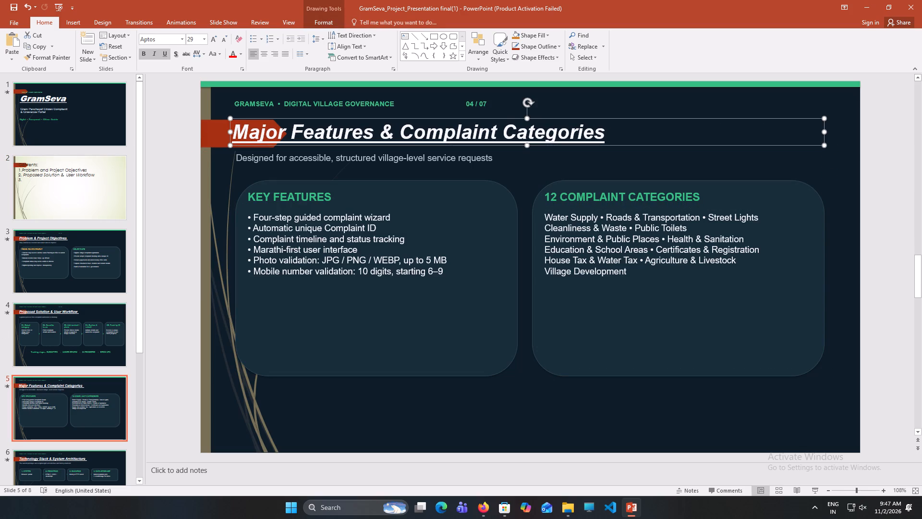
click(606, 133)
click(606, 133)
drag(603, 131, 538, 135)
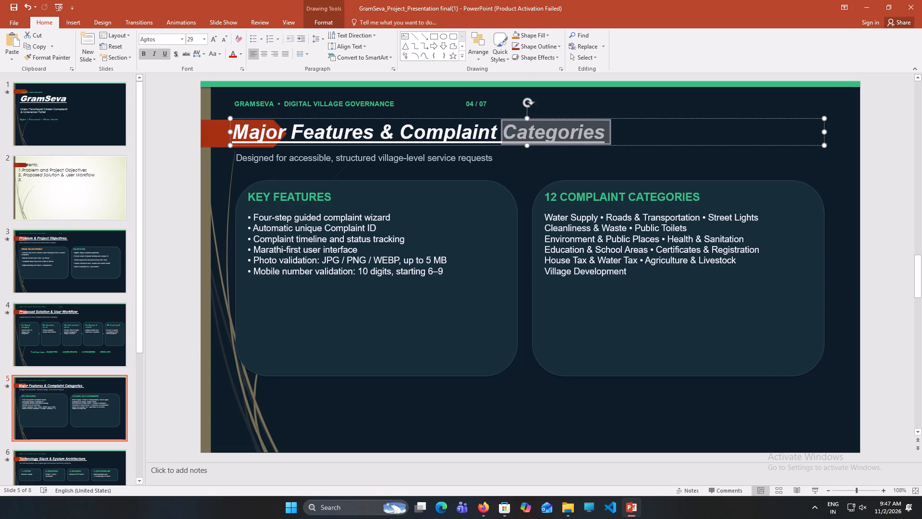
drag(538, 135, 252, 148)
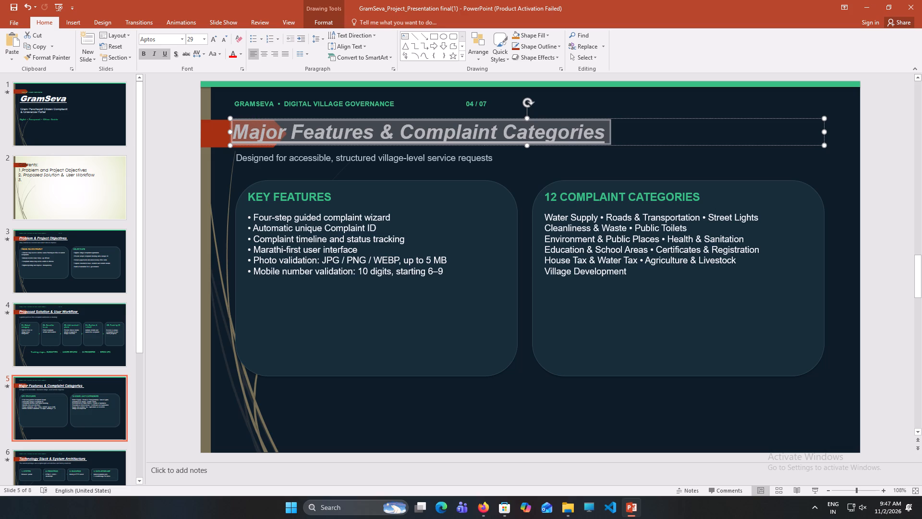
key(ctrl+c)
click(89, 191)
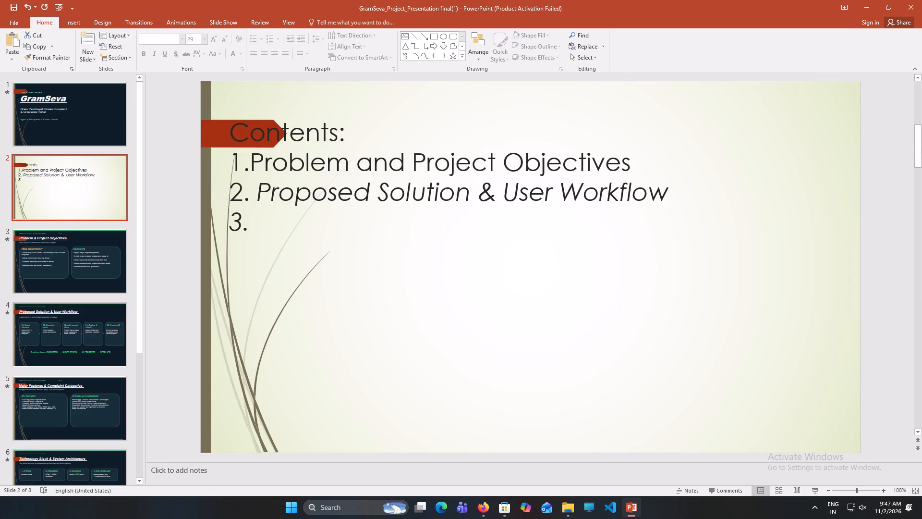
click(279, 222)
key(ctrl+v)
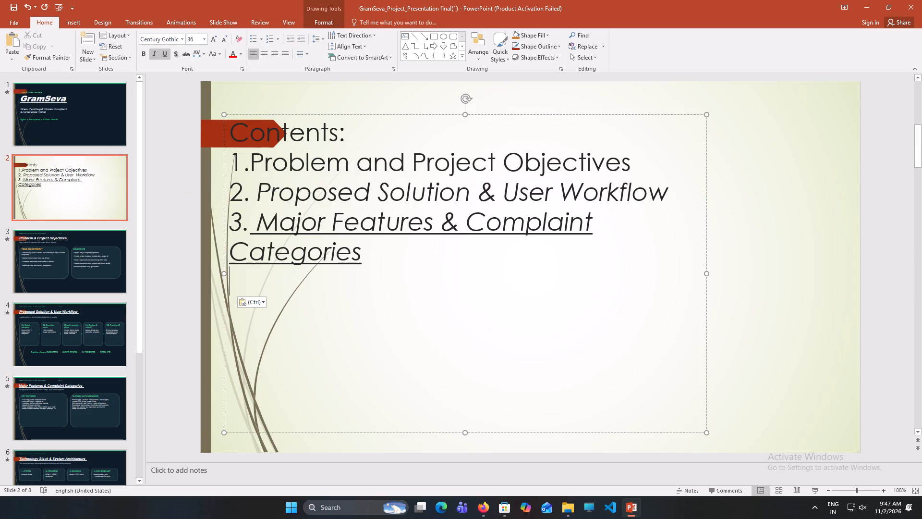
Remove the underline from the whole third contents entry, including the space after its number.
click(404, 239)
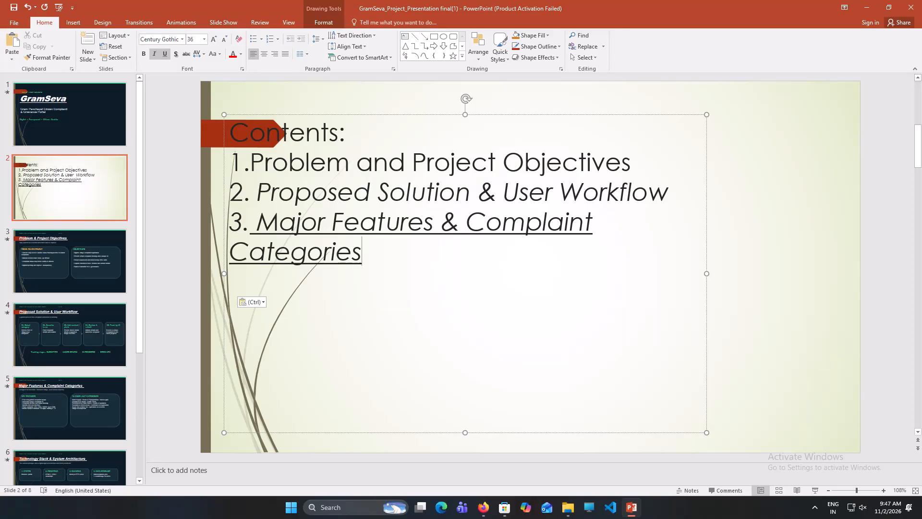
drag(246, 220, 334, 256)
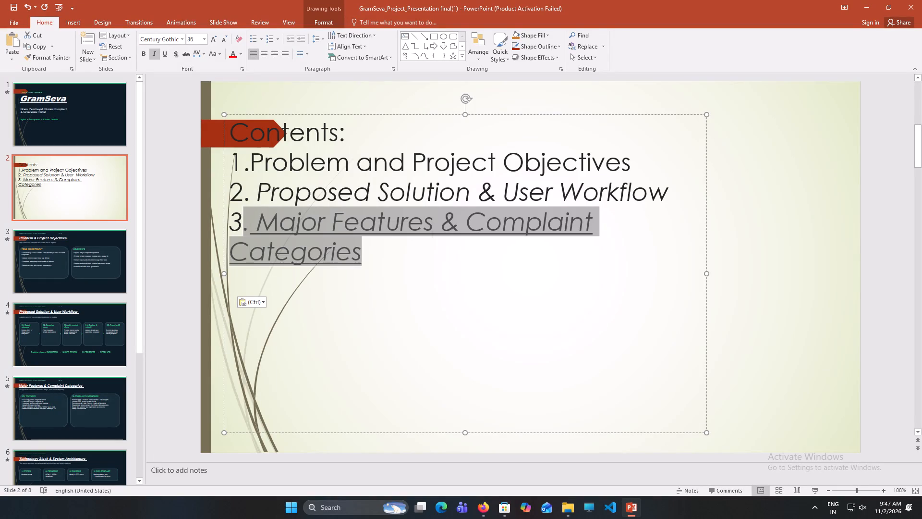
click(163, 52)
click(163, 52)
click(432, 299)
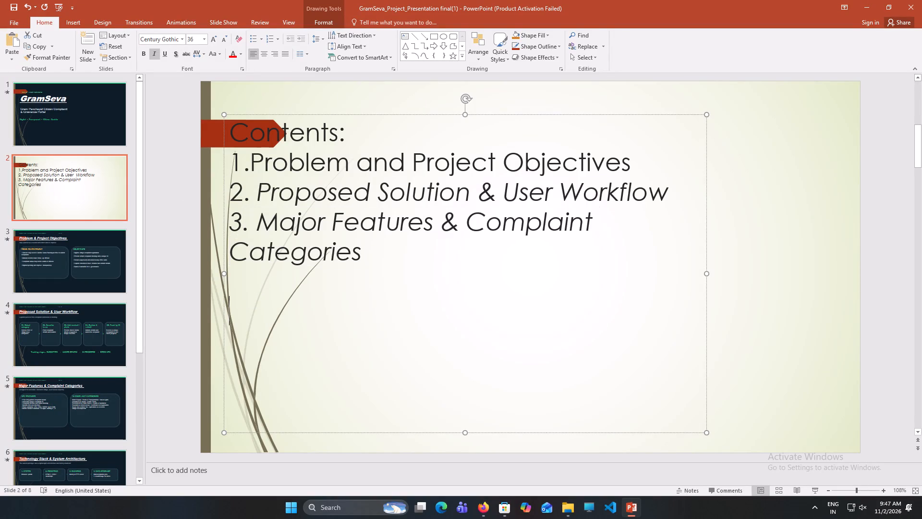
Add a fourth contents entry numbered "4." using the title "Technology Stack & System Architecture" copied from slide 6.
click(380, 256)
key(Return)
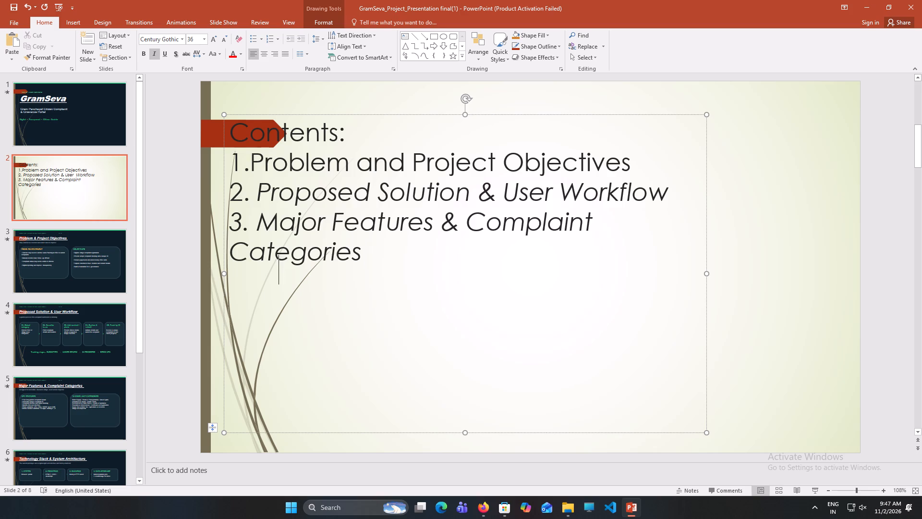
text(4.)
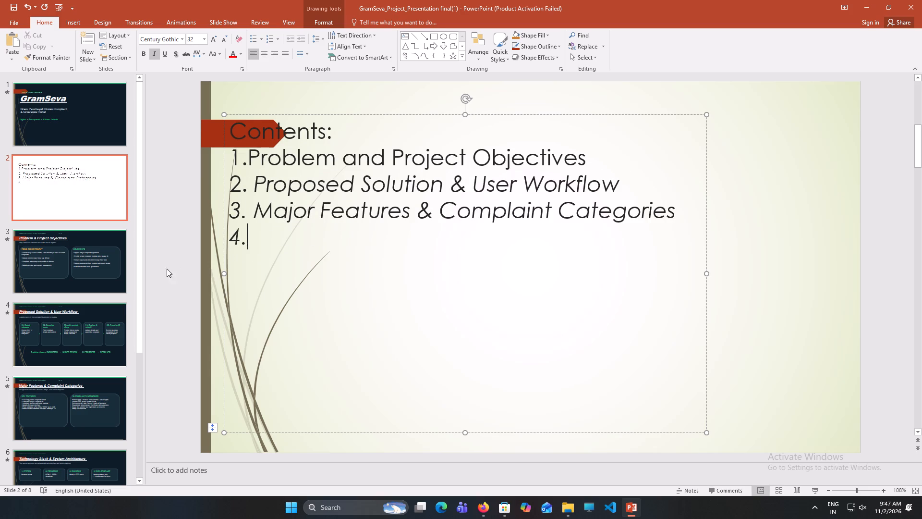
scroll(93, 342, down, 2)
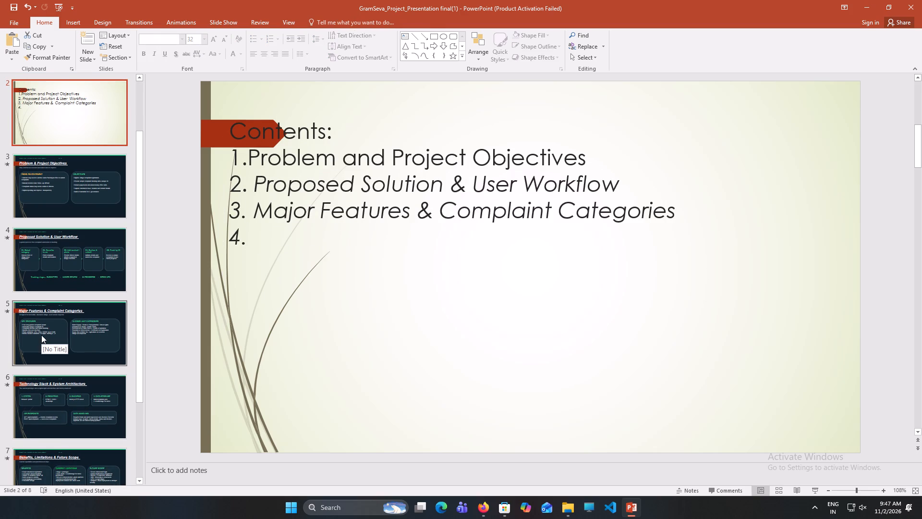
click(50, 416)
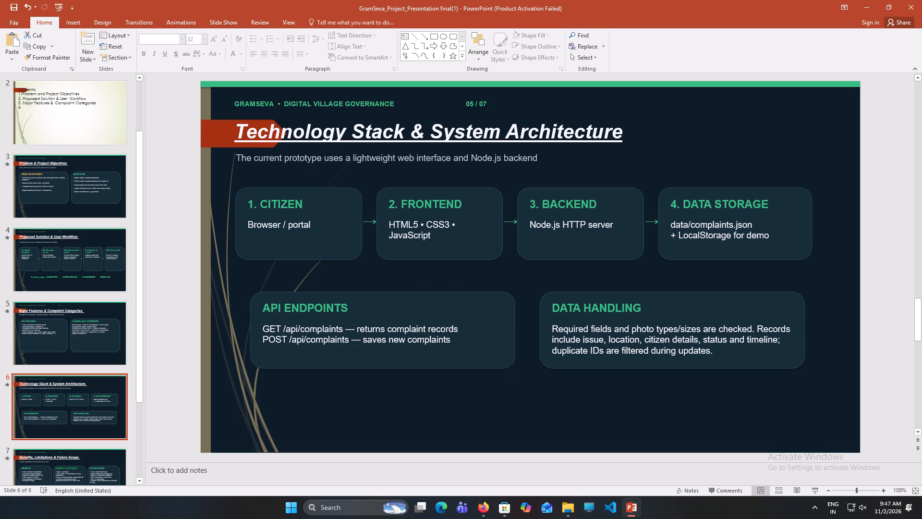
click(622, 132)
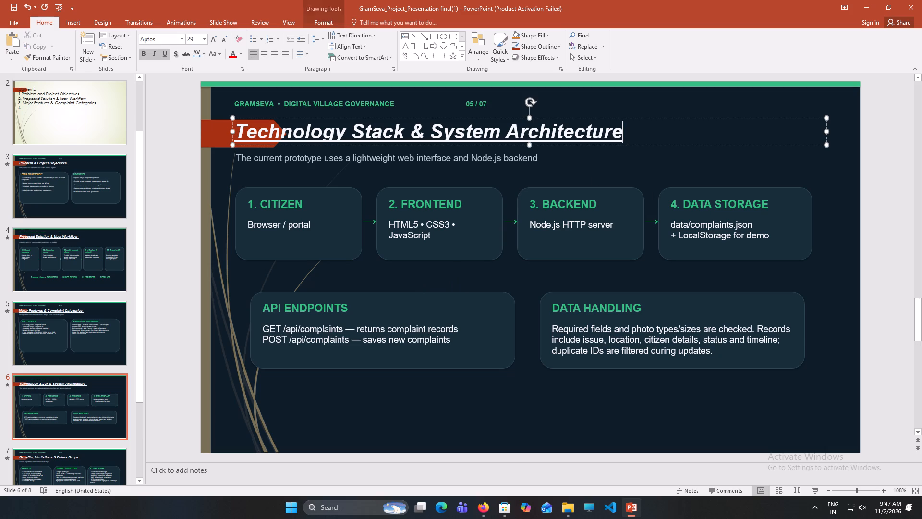
drag(622, 132, 282, 150)
key(ctrl+c)
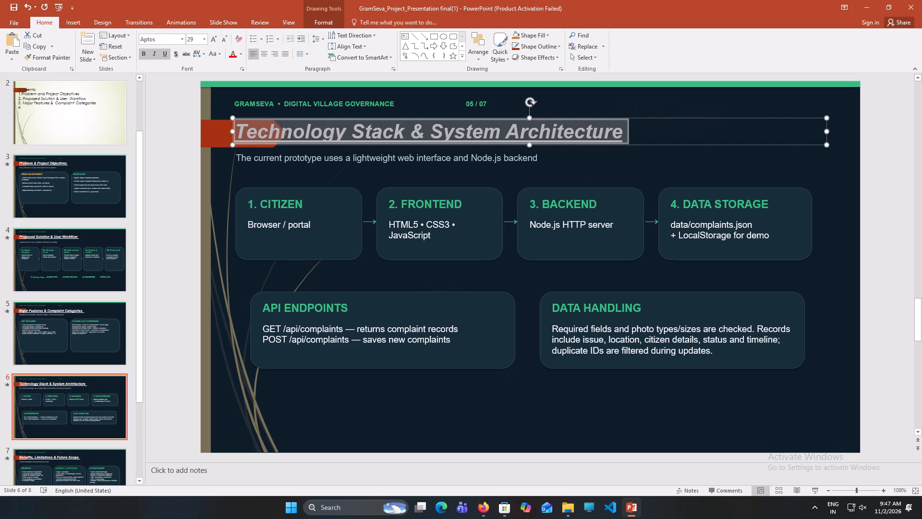
click(93, 109)
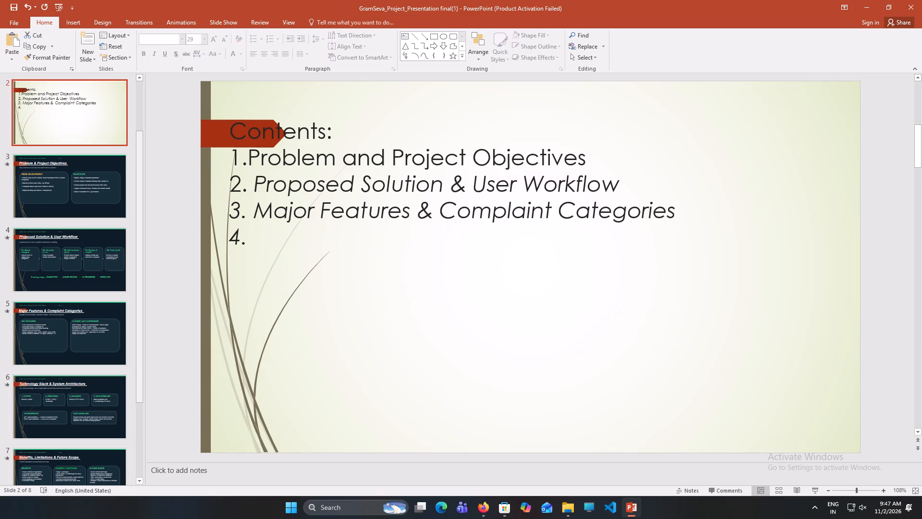
click(268, 238)
key(ctrl+v)
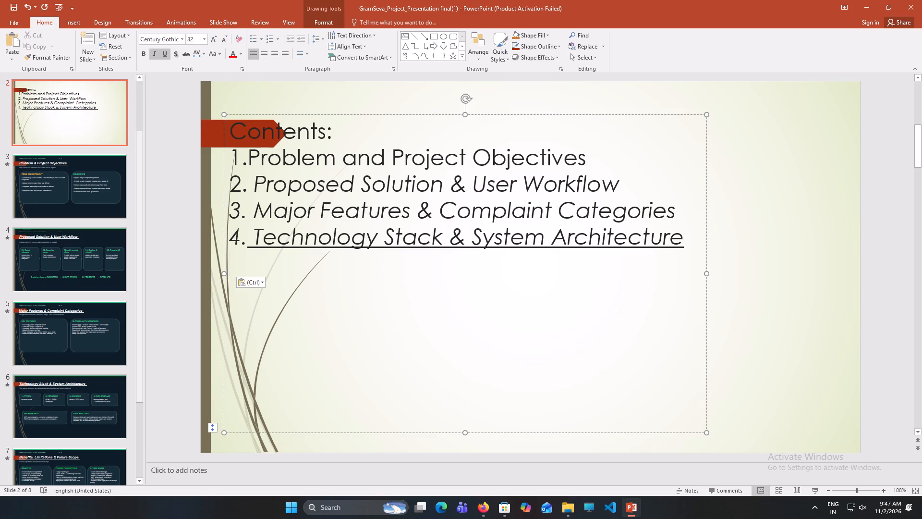
Remove the underline and italics from the fourth contents entry's title and the space before it.
click(164, 56)
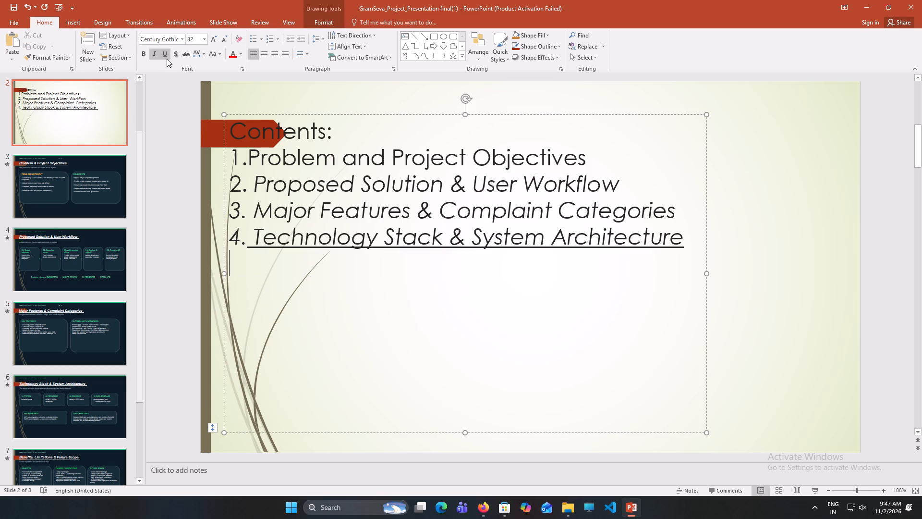
click(164, 56)
drag(258, 230, 673, 244)
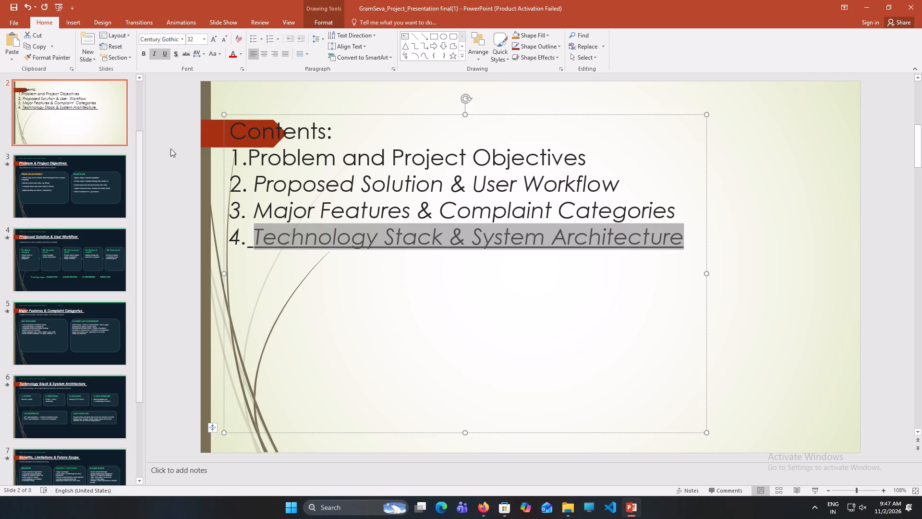
click(167, 55)
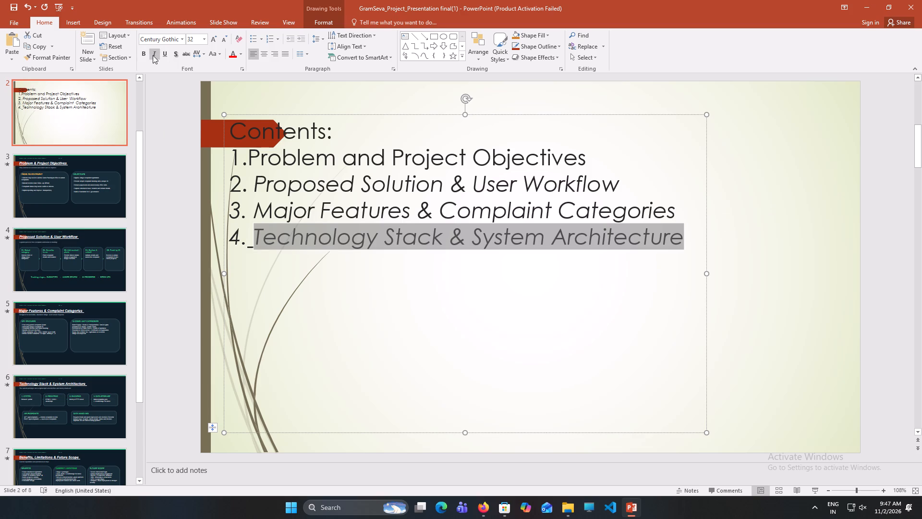
click(153, 55)
click(258, 272)
drag(253, 249, 247, 248)
click(161, 57)
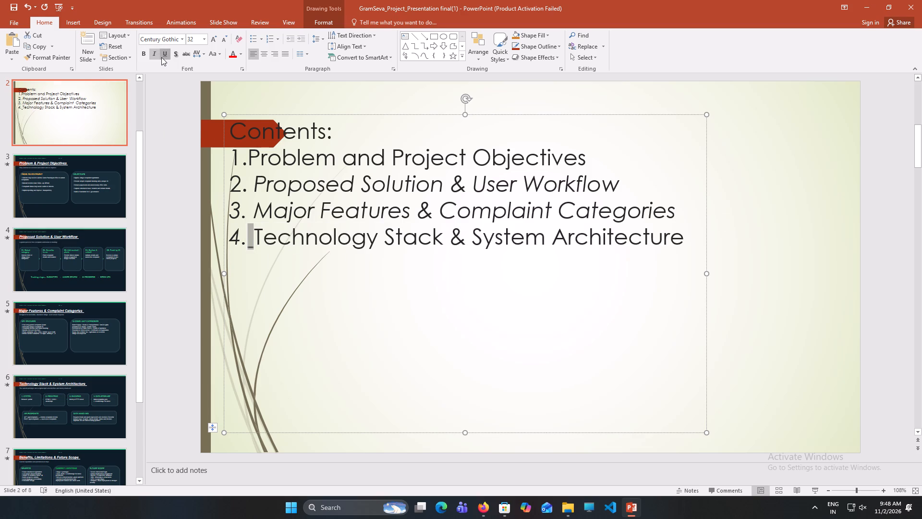
click(156, 54)
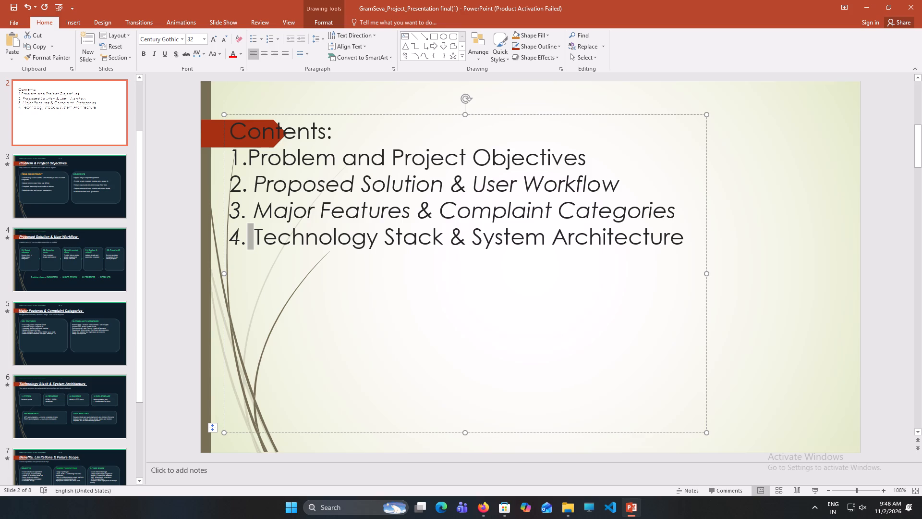
Remove the italics from the title text of the third and second contents entries.
drag(673, 210, 297, 213)
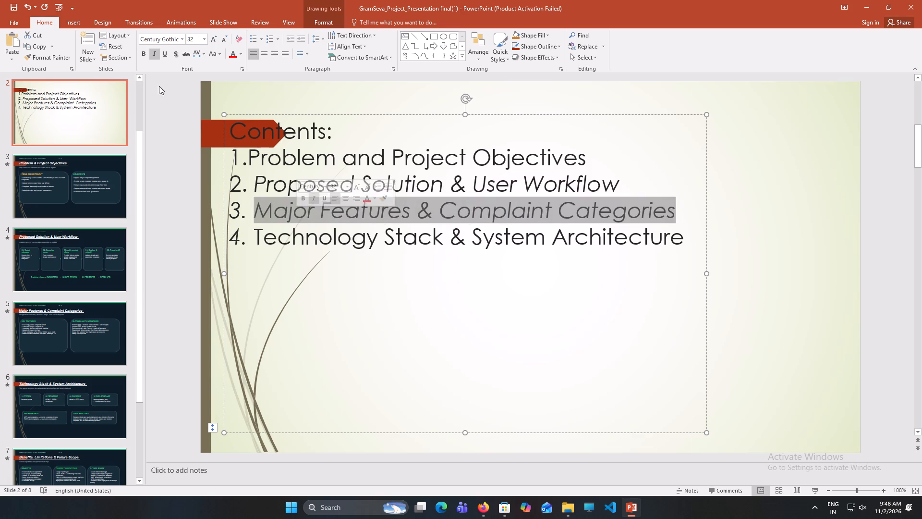
click(155, 55)
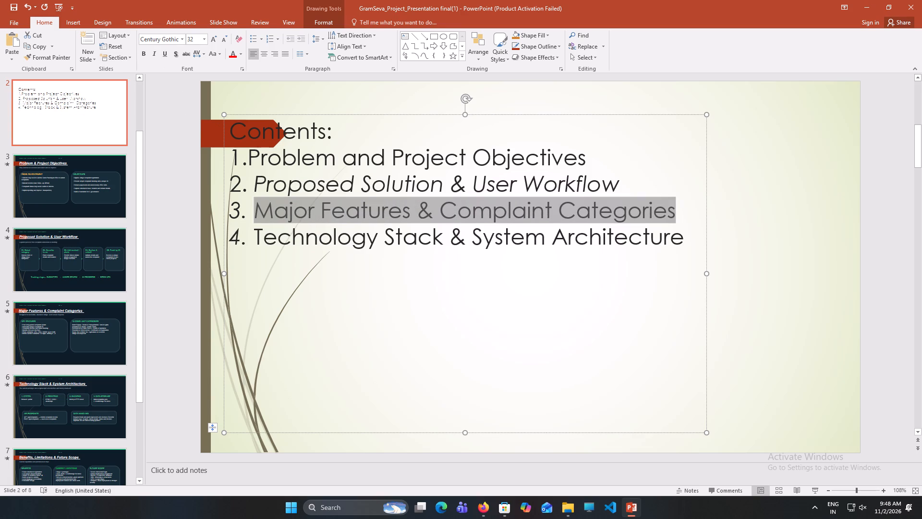
drag(619, 184, 397, 192)
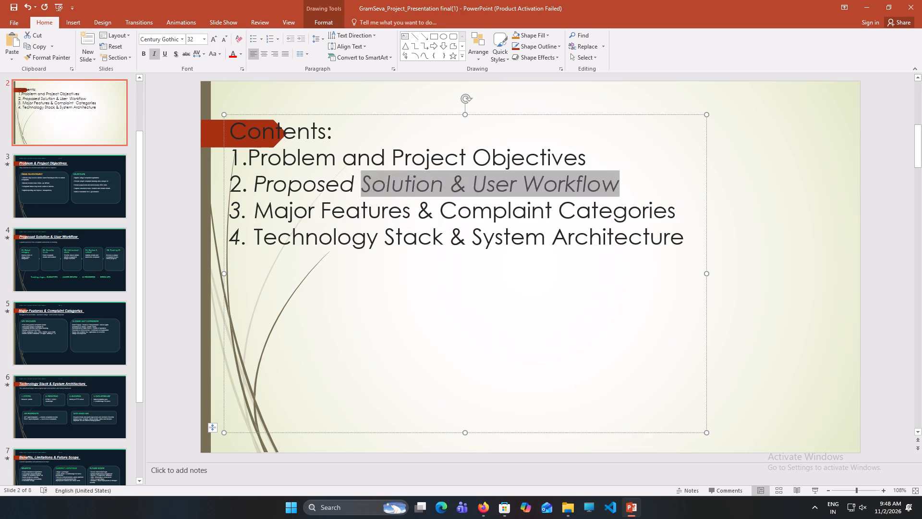
drag(397, 192, 275, 184)
click(154, 56)
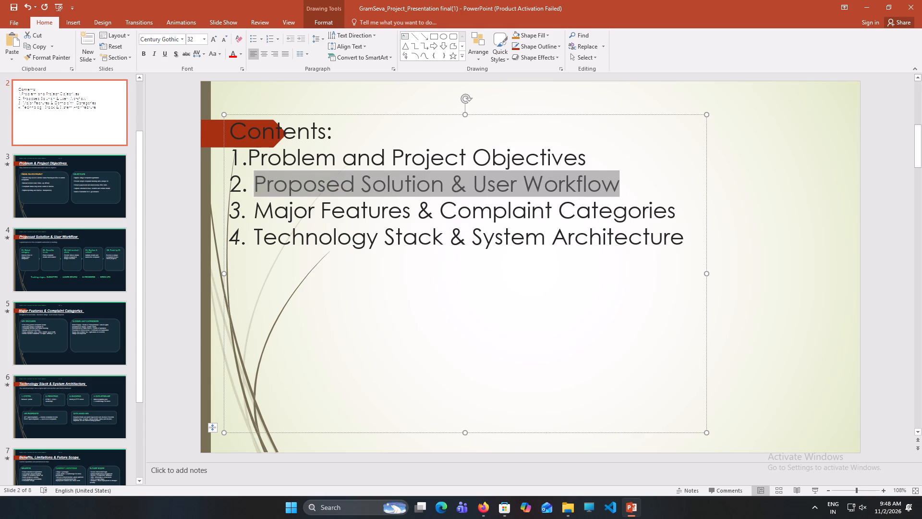
Add a fifth contents entry numbered "5." using the title "Benefits, Limitations & Future Scope" copied from slide 7.
click(693, 237)
key(Return)
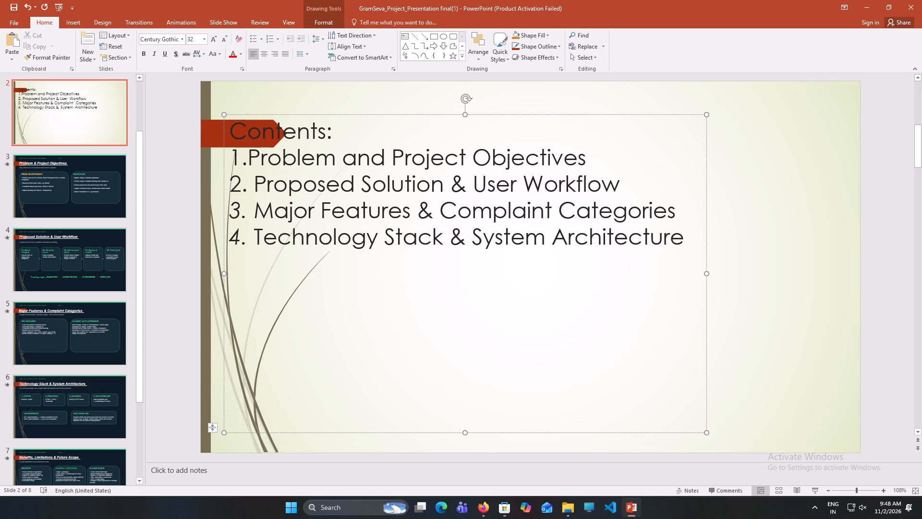
key(5)
key(period)
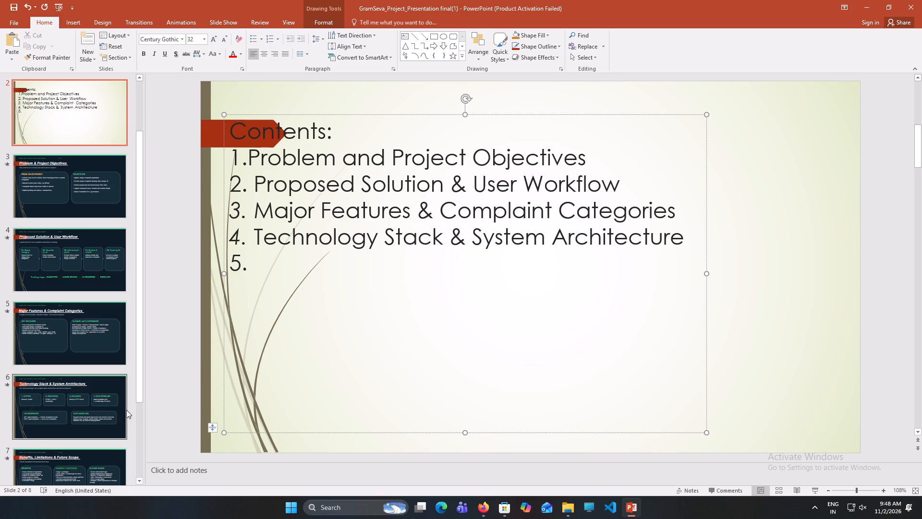
scroll(80, 394, down, 3)
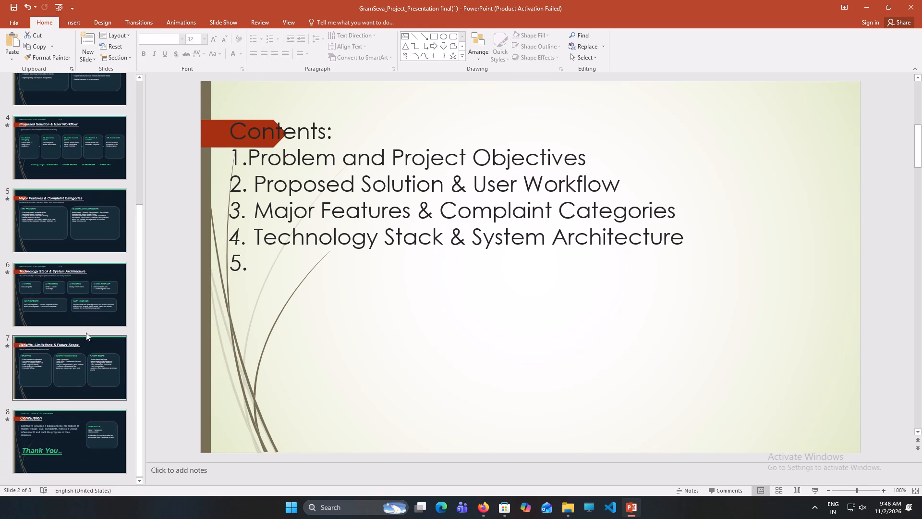
click(85, 312)
click(87, 359)
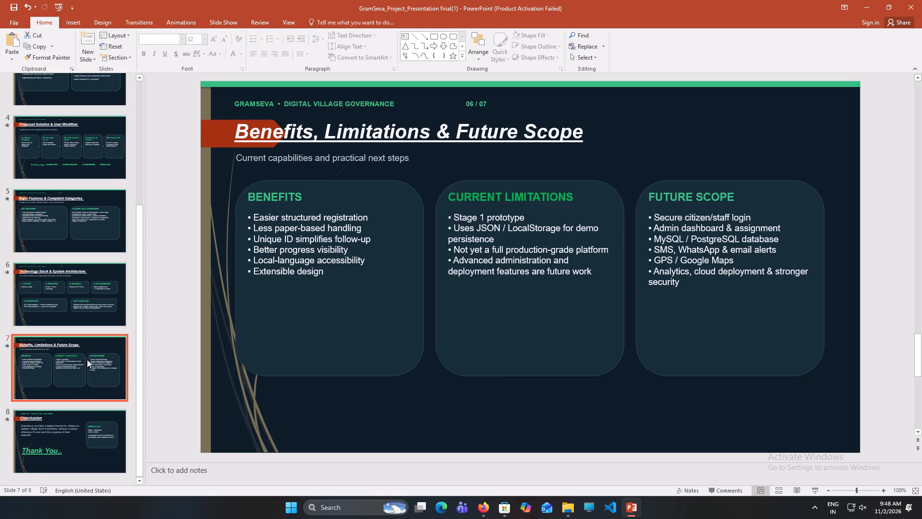
click(582, 130)
drag(582, 130, 255, 147)
key(ctrl+c)
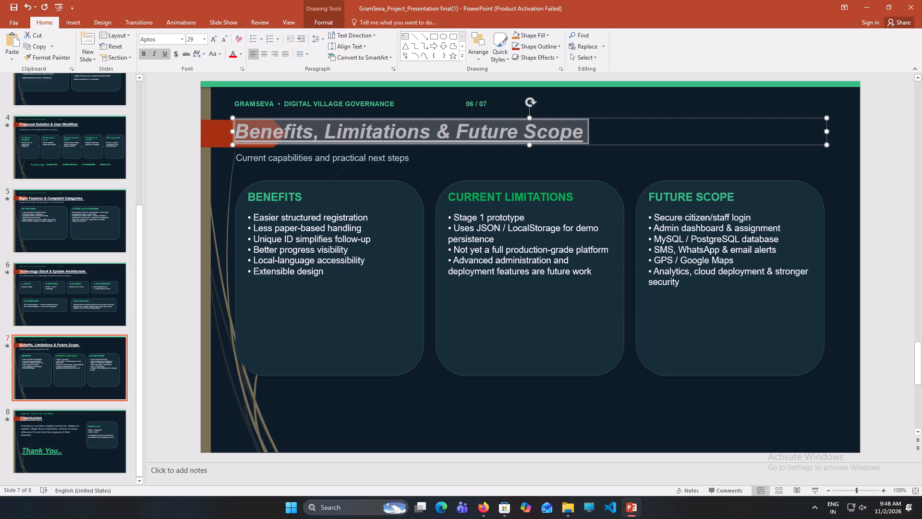
scroll(160, 216, up, 4)
scroll(58, 139, up, 5)
click(112, 190)
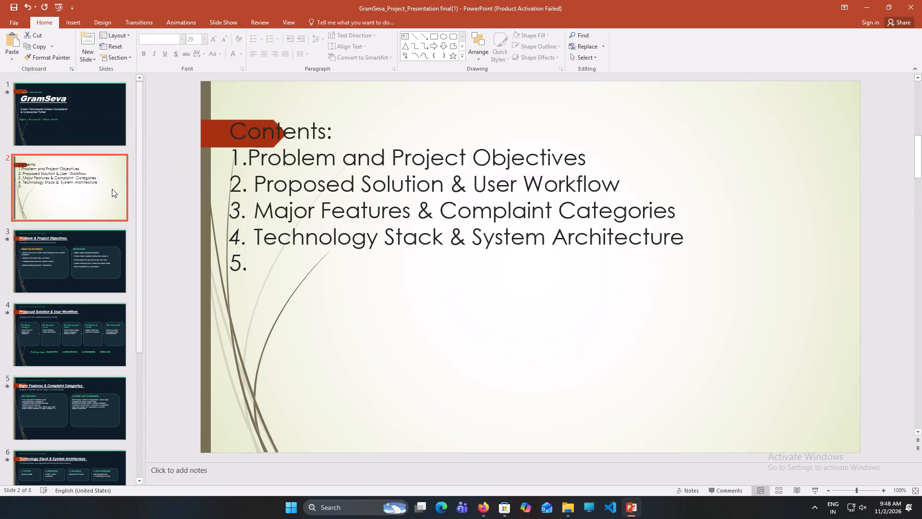
click(264, 260)
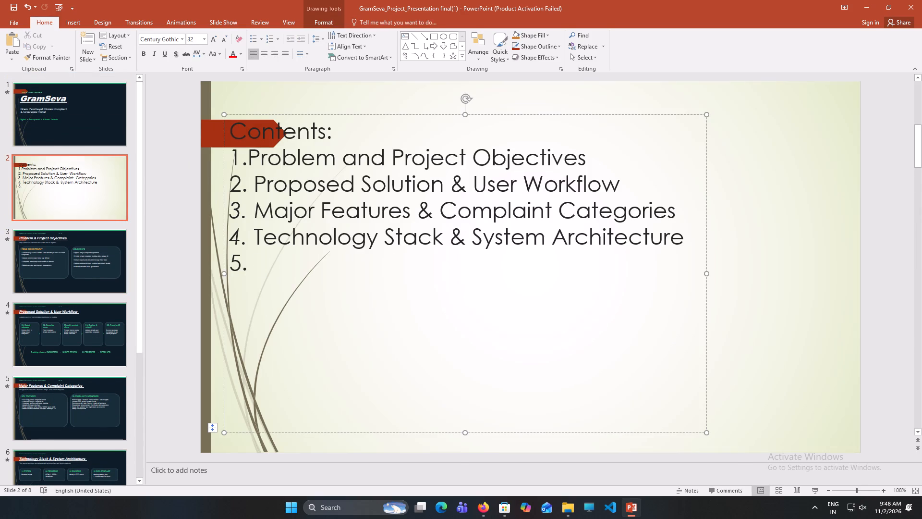
key(ctrl+v)
Remove the italics and underline from the fifth contents entry, including the space after its number.
drag(248, 266, 278, 269)
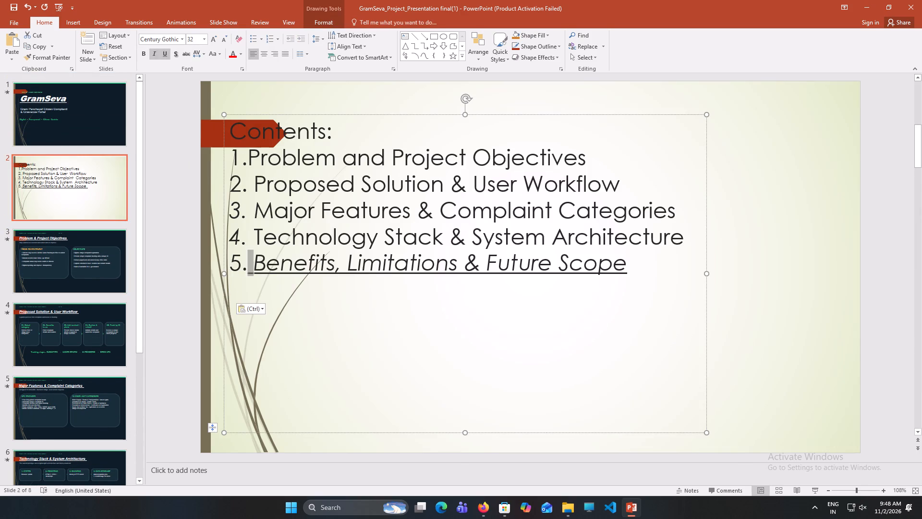
drag(278, 269, 665, 263)
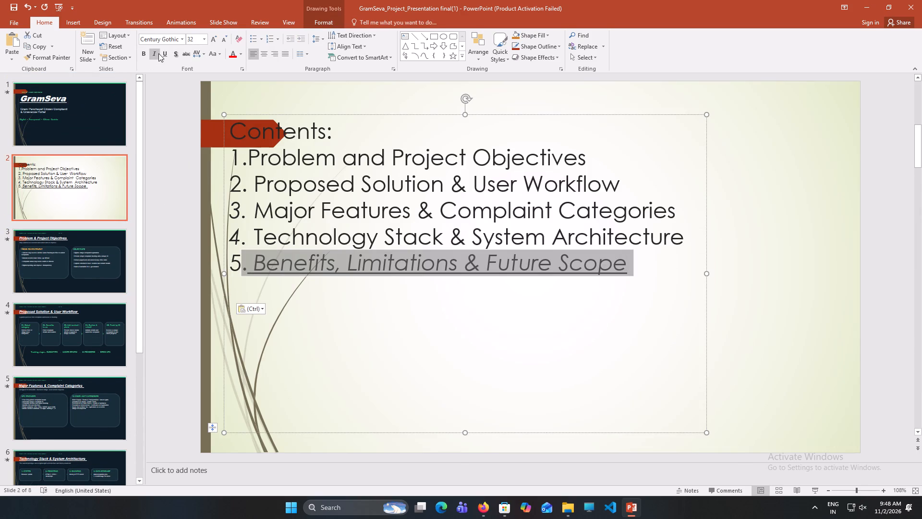
click(158, 53)
click(158, 53)
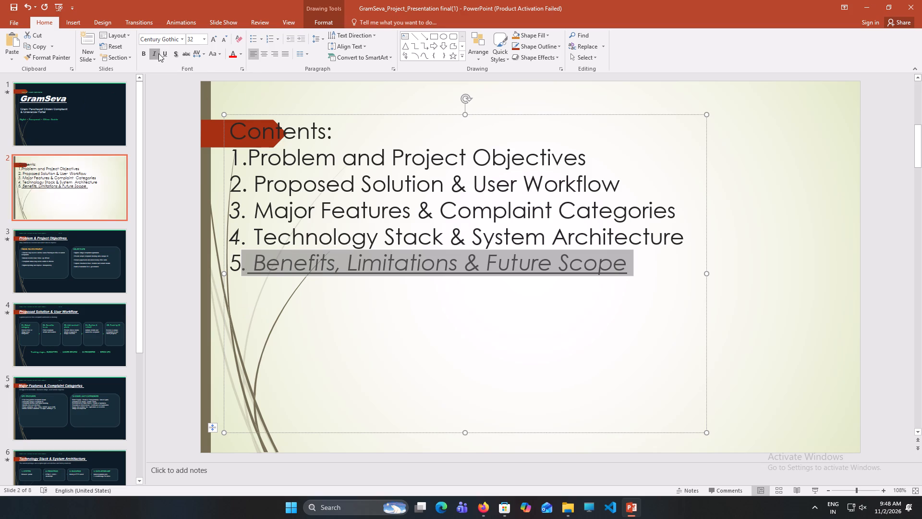
click(164, 53)
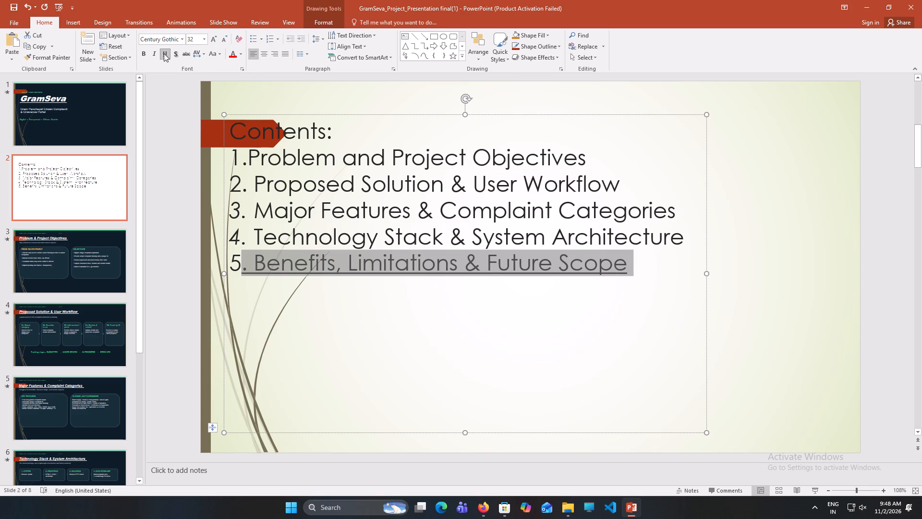
click(164, 53)
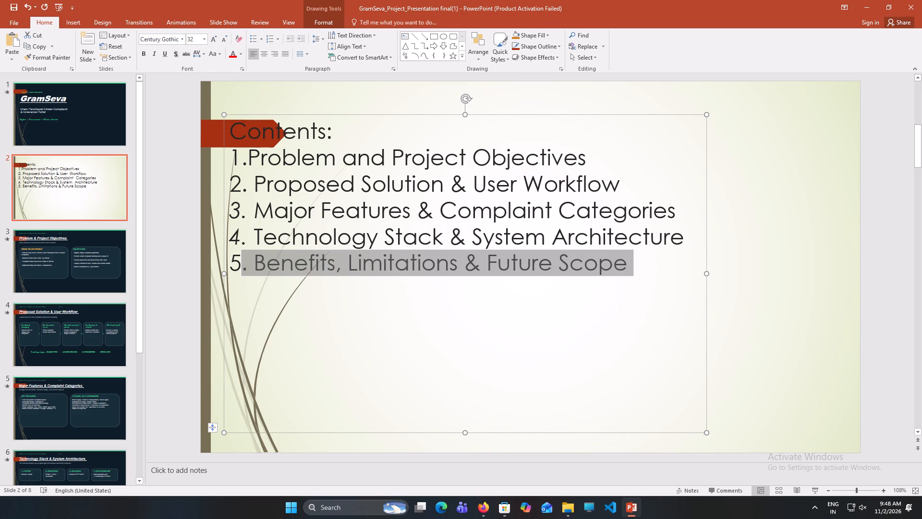
click(639, 280)
Begin a sixth contents entry numbered "6." below the fifth one, and open slide 8 for its title.
scroll(103, 374, down, 4)
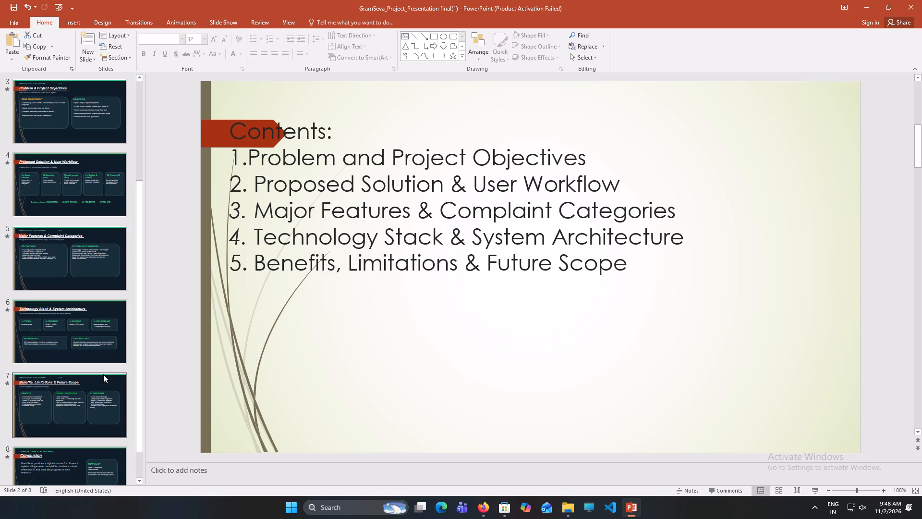
scroll(102, 380, down, 2)
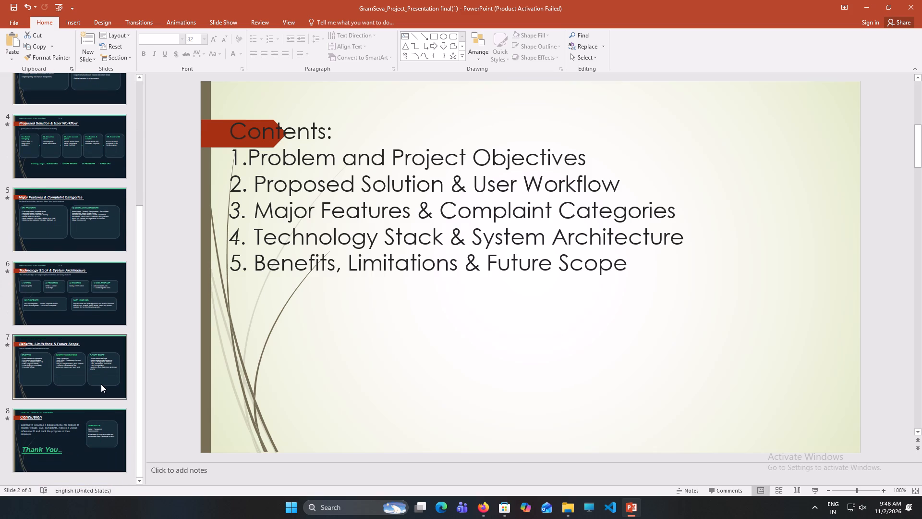
scroll(95, 390, down, 4)
click(642, 268)
key(Return)
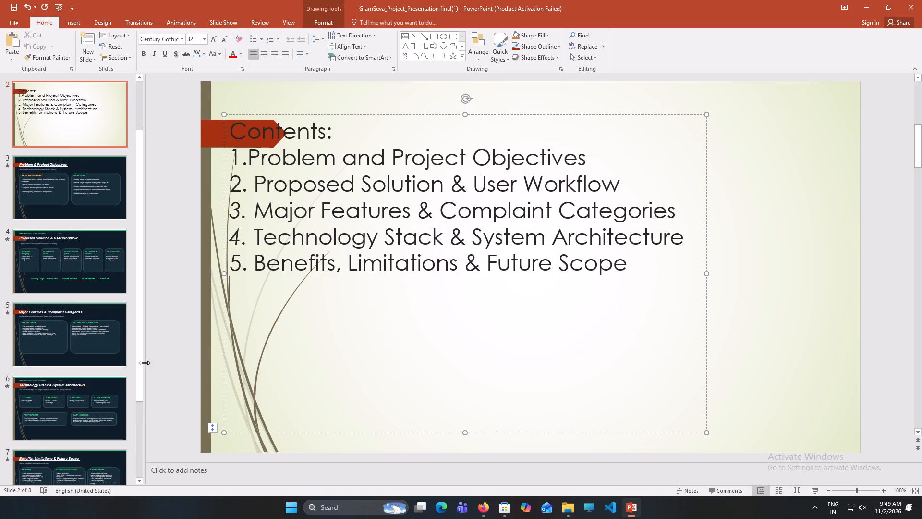
key(6)
key(period)
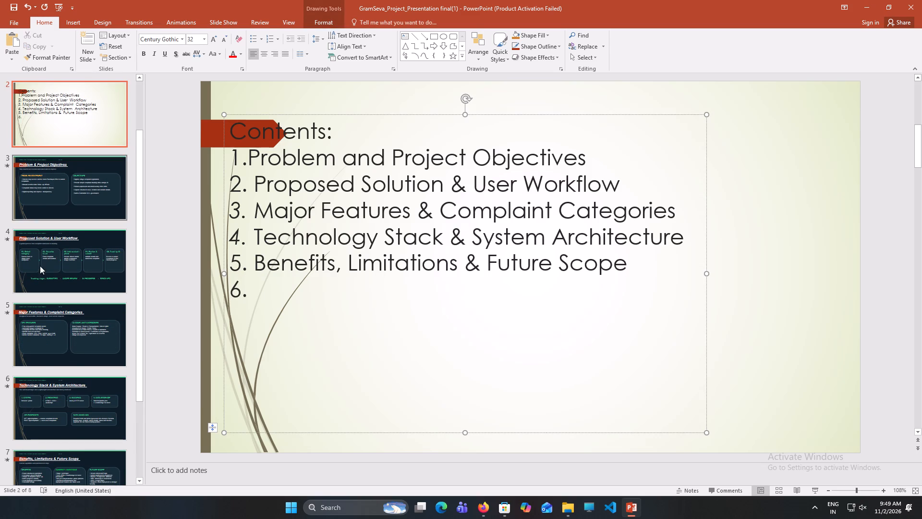
scroll(80, 465, down, 3)
click(87, 464)
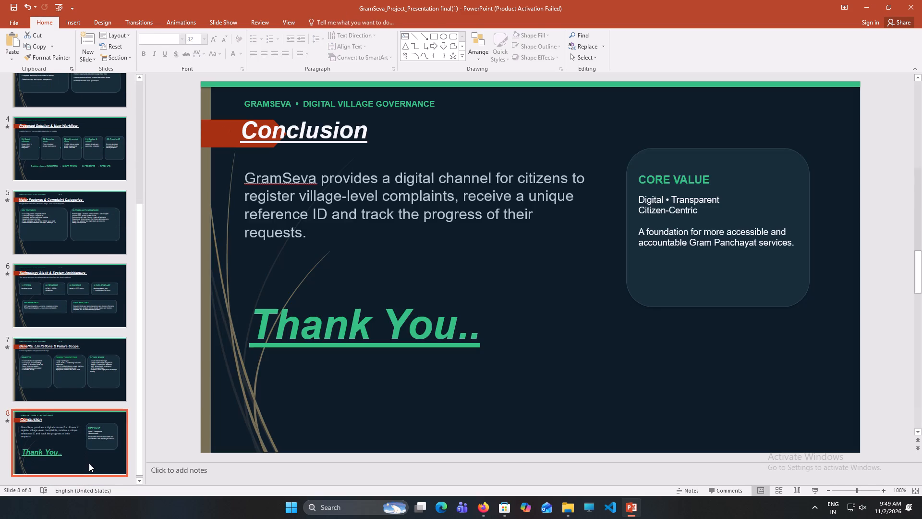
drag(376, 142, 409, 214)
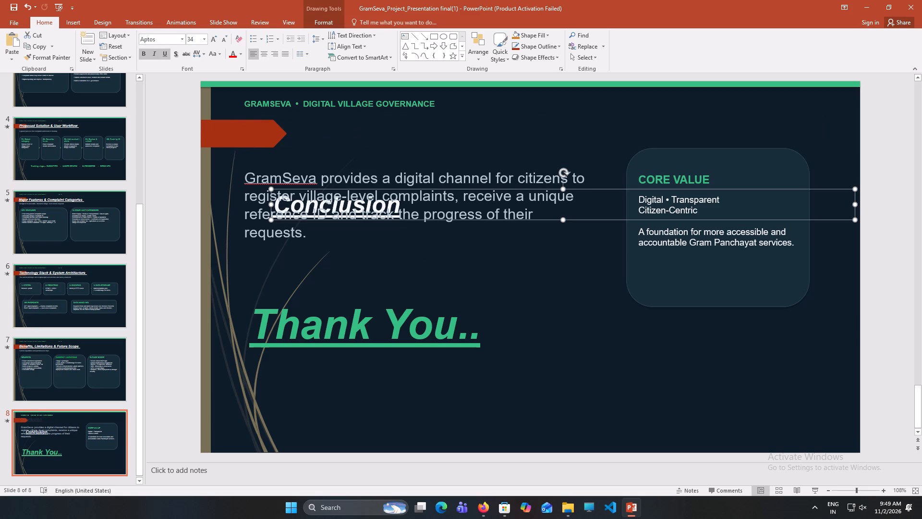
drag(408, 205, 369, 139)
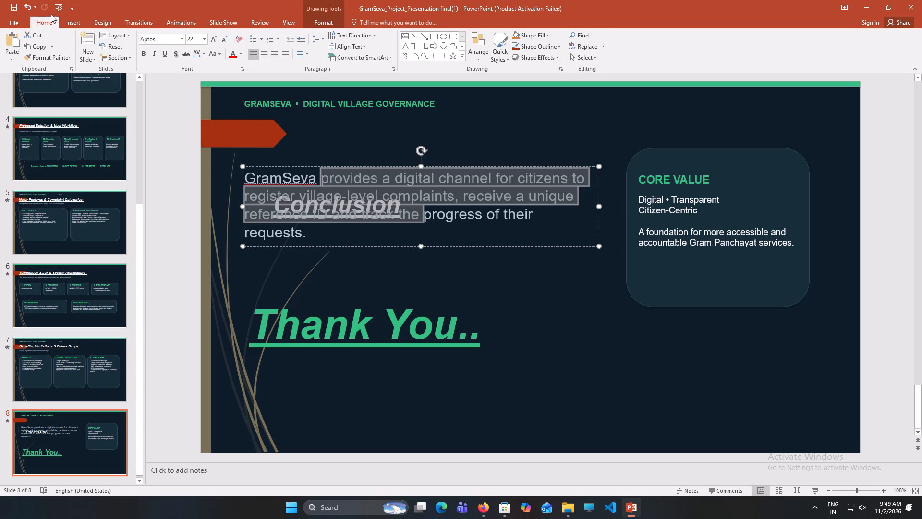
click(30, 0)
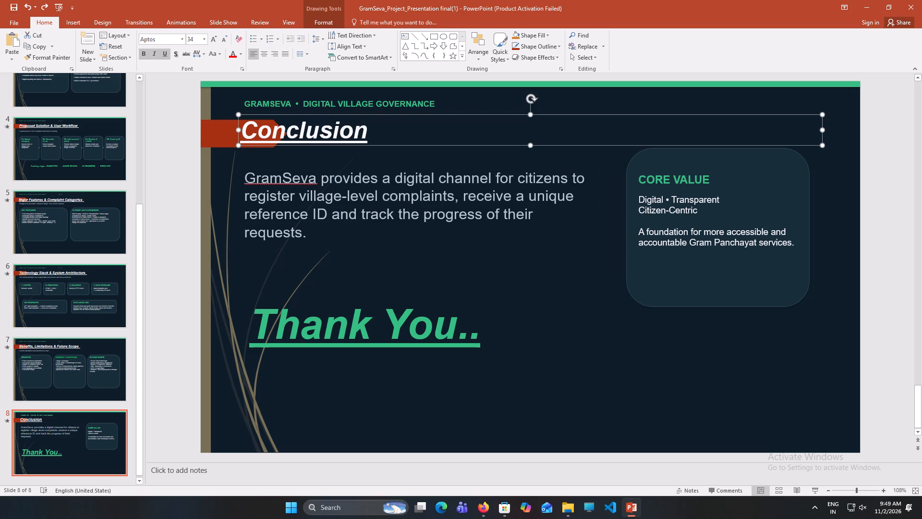
Copy the "Conclusion" title from slide 8 and paste it after "6." in the contents list on slide 2.
click(362, 127)
drag(366, 127, 291, 129)
key(ctrl+c)
scroll(77, 248, up, 5)
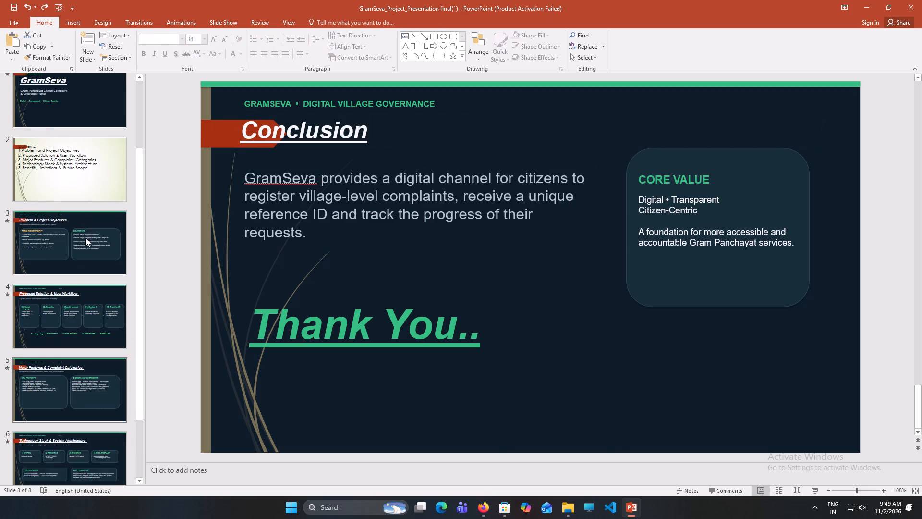
click(71, 177)
click(267, 288)
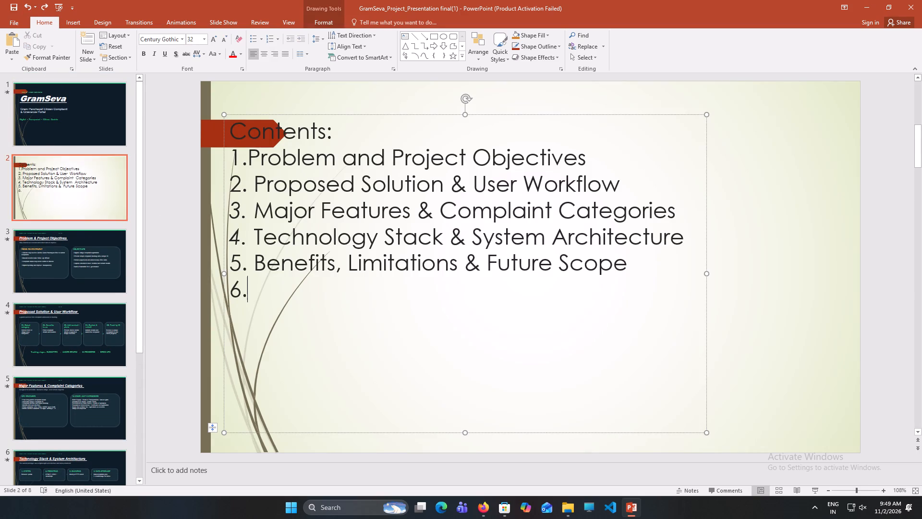
key(ctrl+v)
Remove the underline and italics from the sixth contents entry, including the space after its number.
drag(248, 289, 330, 290)
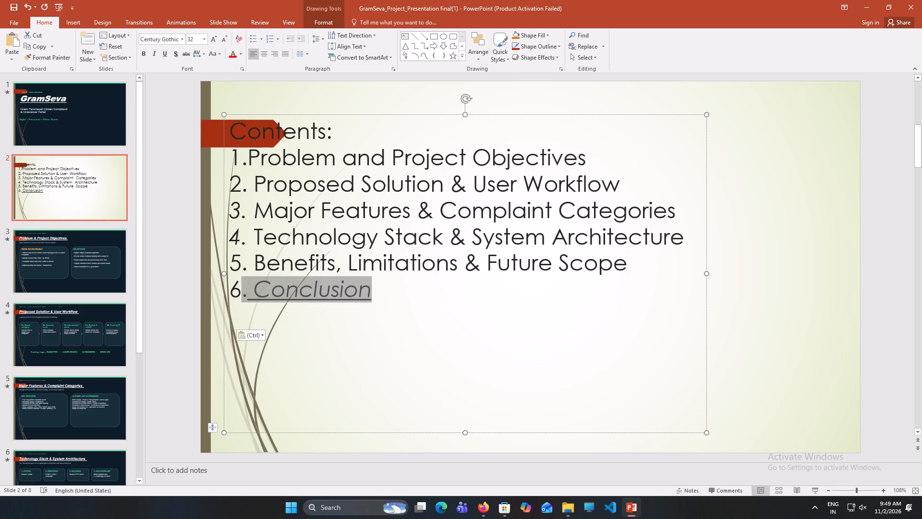
drag(330, 290, 356, 289)
click(161, 54)
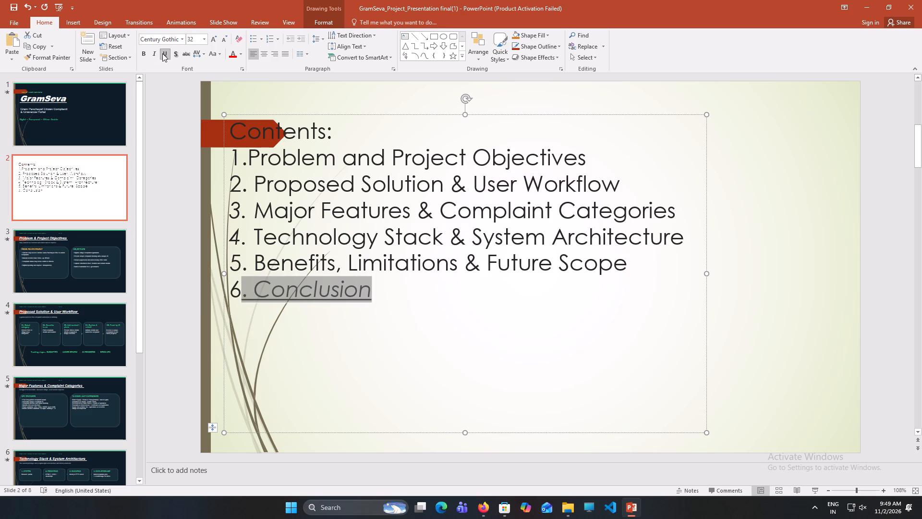
click(162, 53)
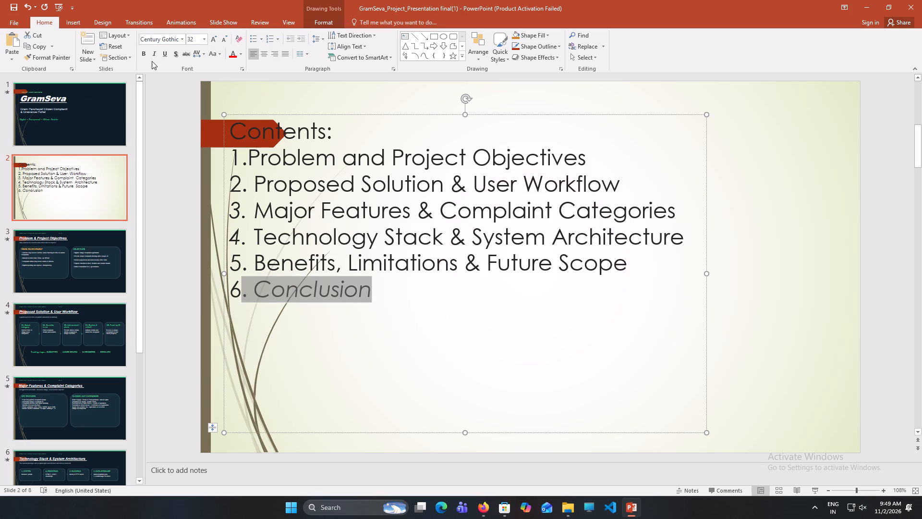
click(151, 58)
click(151, 58)
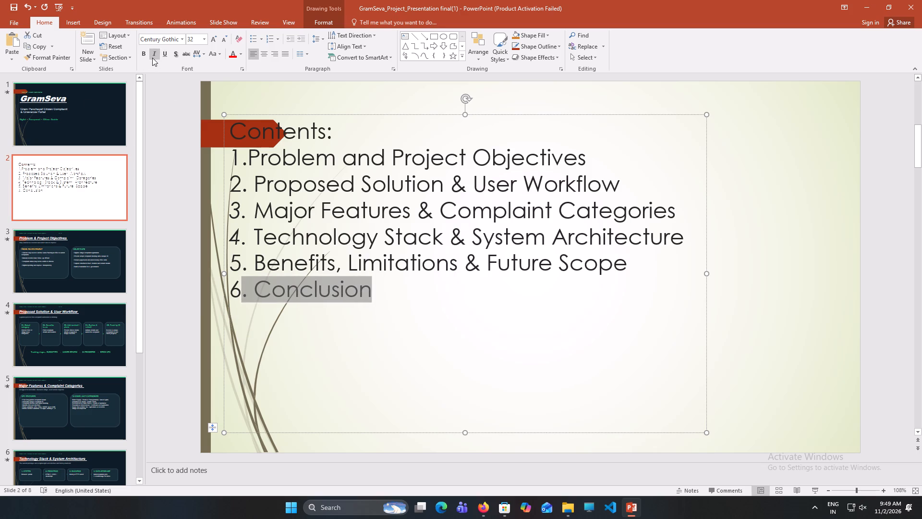
click(159, 55)
click(302, 384)
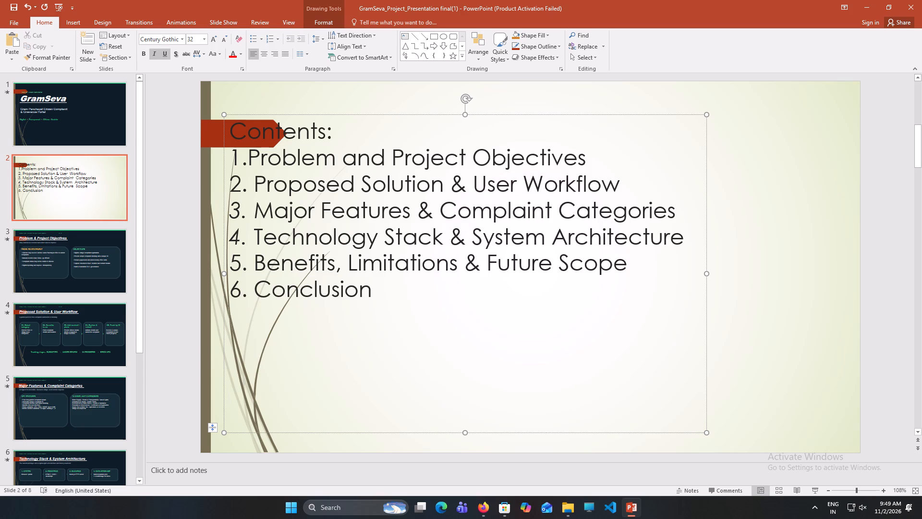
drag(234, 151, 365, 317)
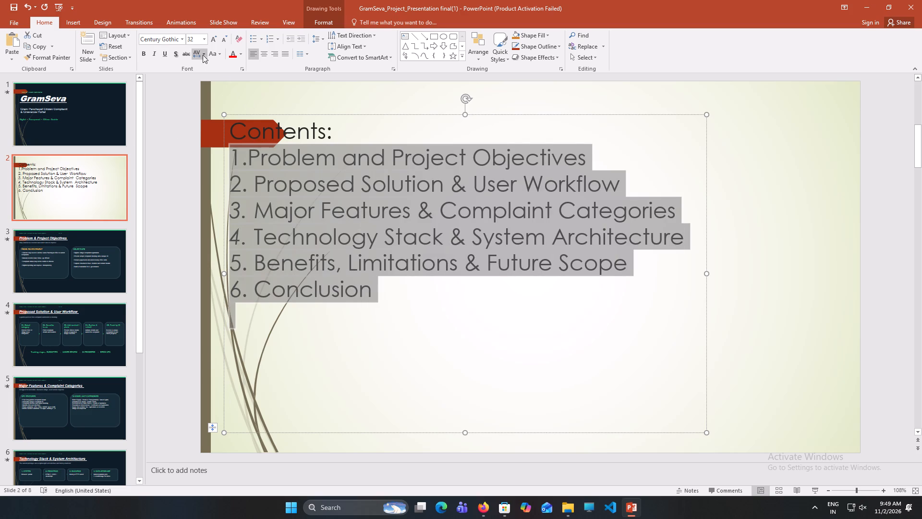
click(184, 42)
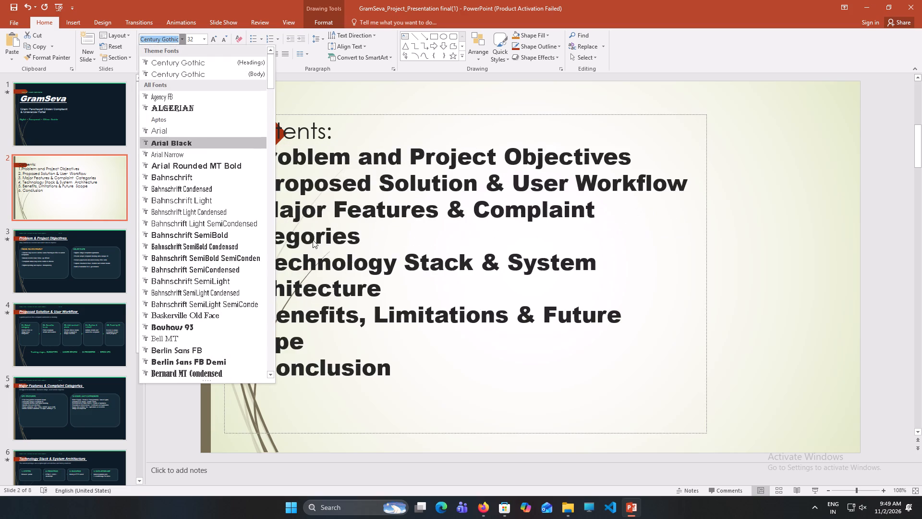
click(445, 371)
Set the "Contents:" heading's font to Arial Black, matching the GramSeva title on slide 1.
click(43, 106)
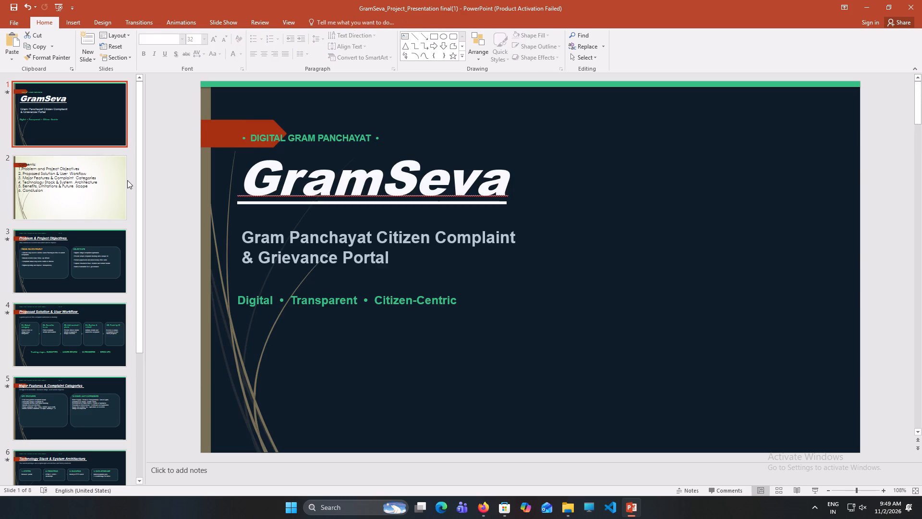
click(461, 196)
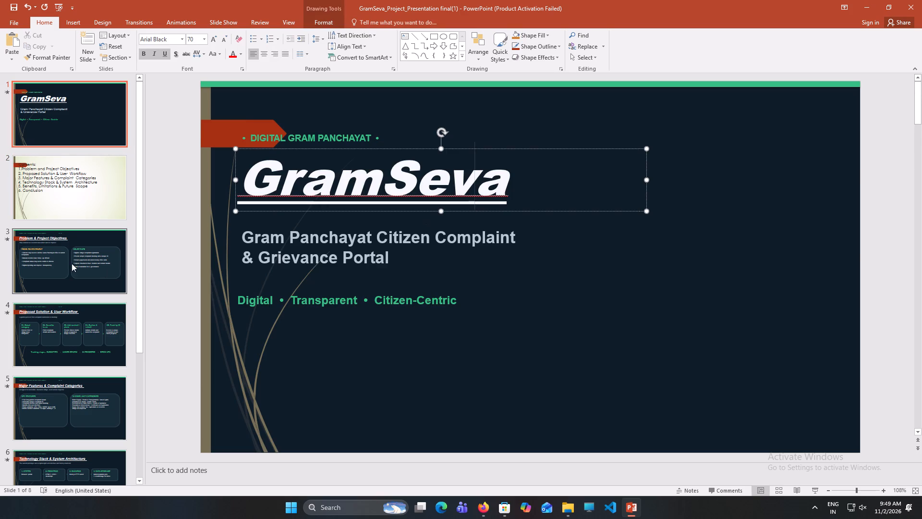
click(51, 178)
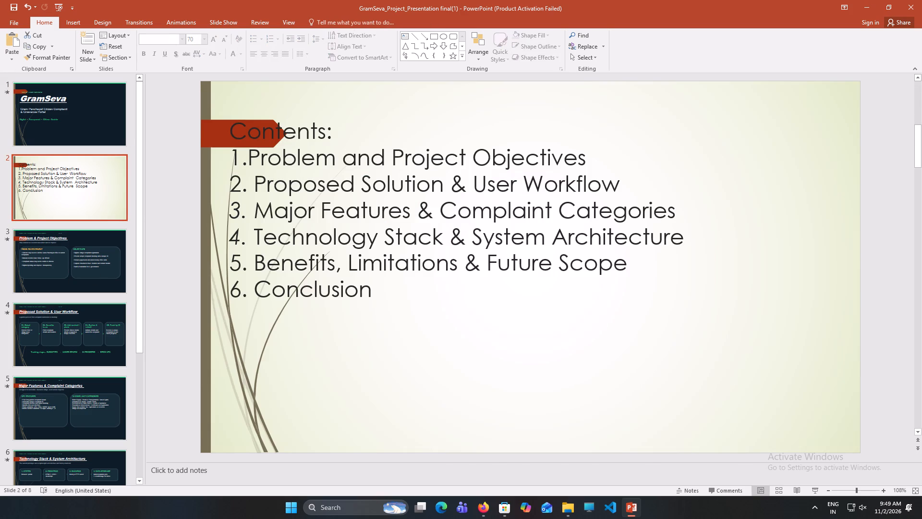
drag(229, 125, 340, 121)
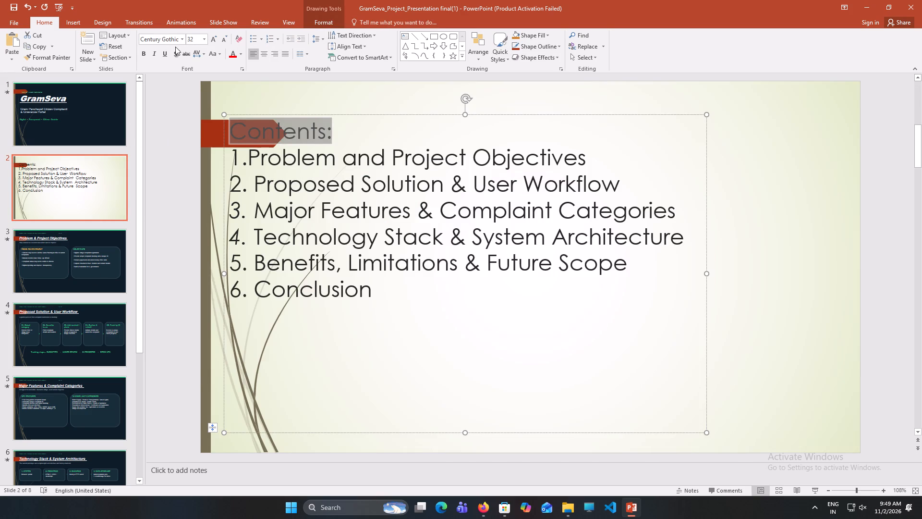
click(182, 38)
click(199, 138)
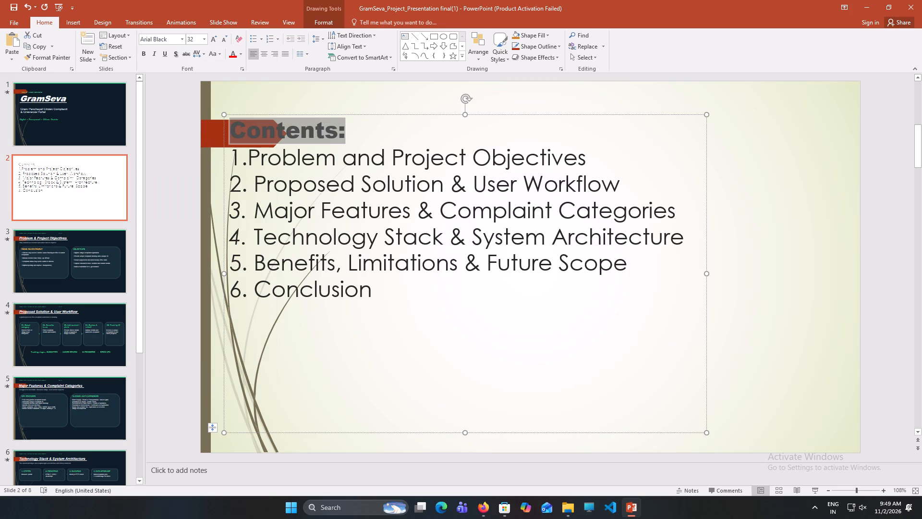
drag(311, 385, 303, 383)
Check the formatting of the problem statement bullets on slide 3 and return to the contents slide.
click(85, 277)
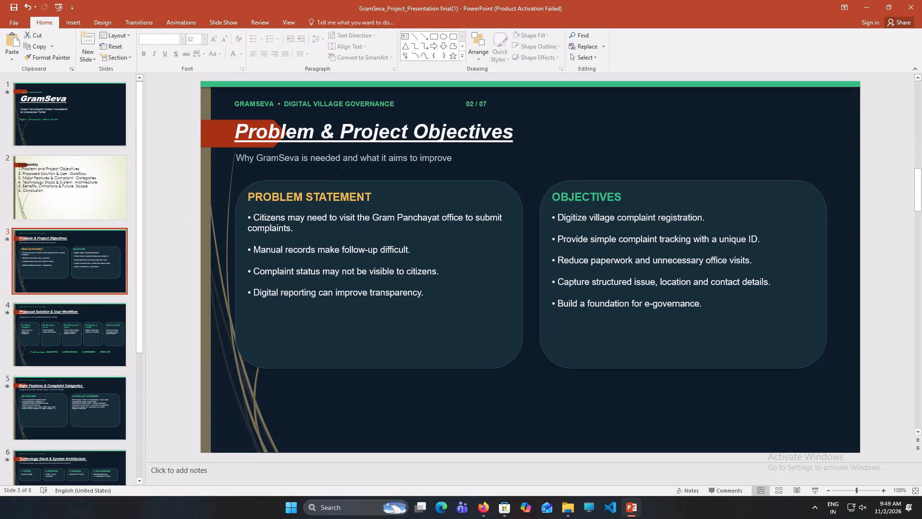
click(278, 216)
click(111, 200)
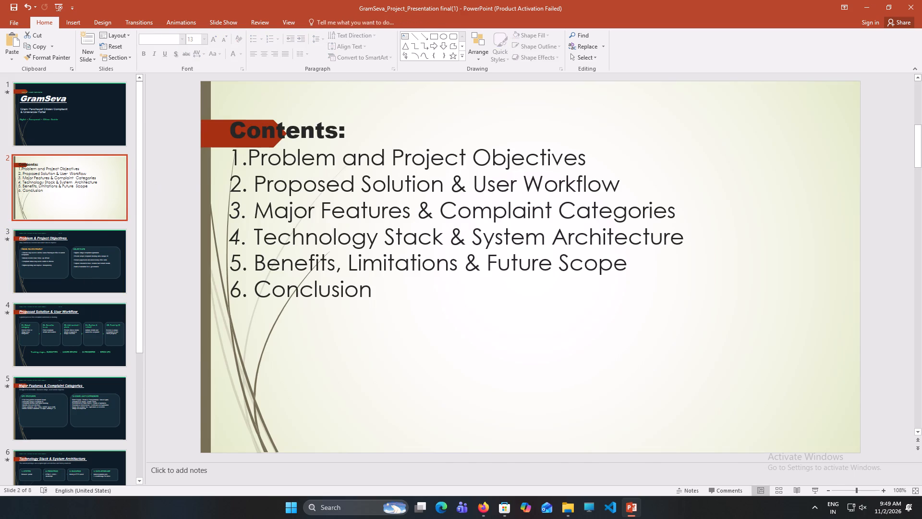
Move the contents text box slightly to the left on slide 2.
drag(229, 150, 218, 151)
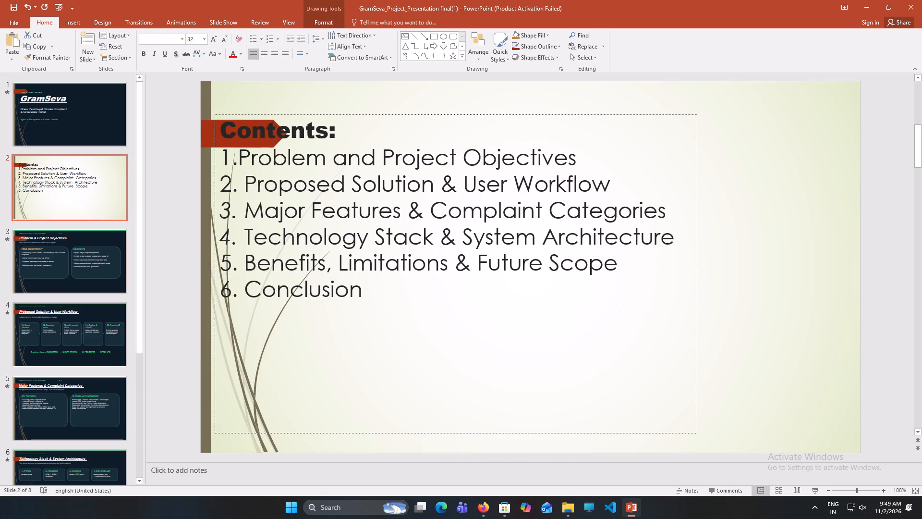
drag(218, 151, 216, 152)
Insert a blank line between the "Contents:" heading and the first entry.
click(352, 126)
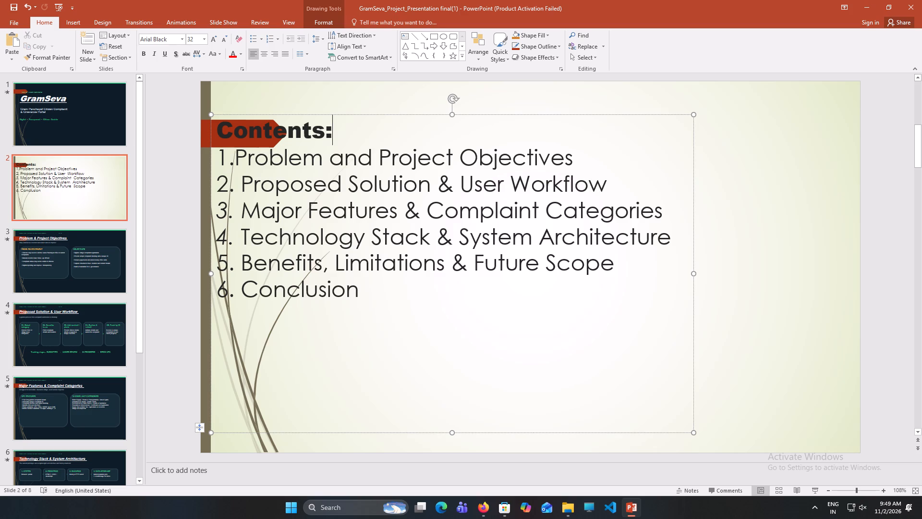
key(Return)
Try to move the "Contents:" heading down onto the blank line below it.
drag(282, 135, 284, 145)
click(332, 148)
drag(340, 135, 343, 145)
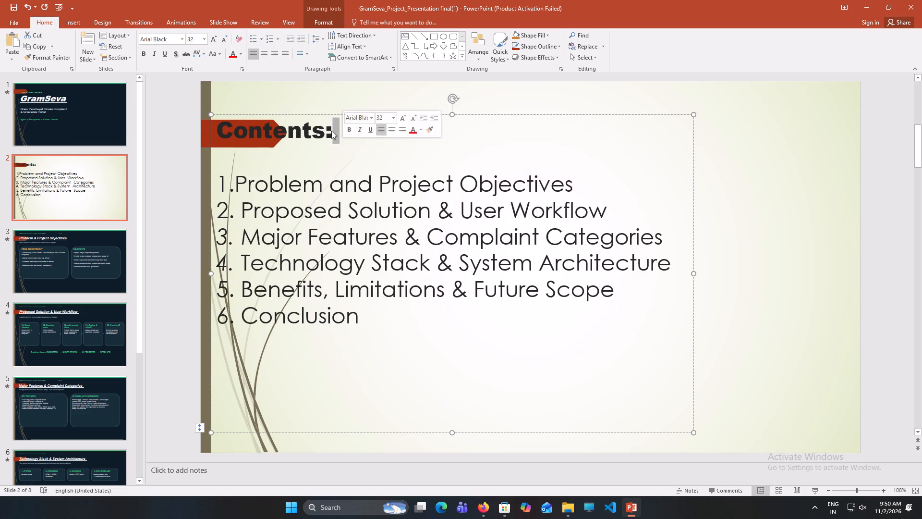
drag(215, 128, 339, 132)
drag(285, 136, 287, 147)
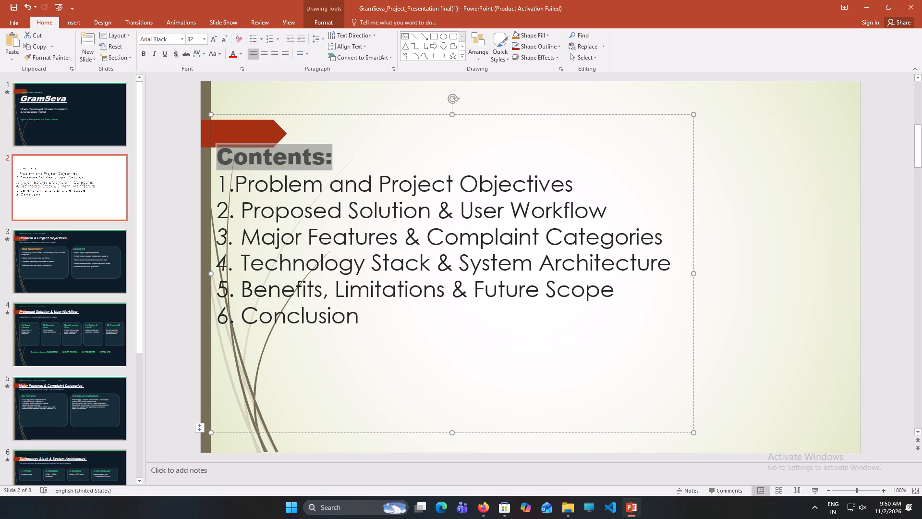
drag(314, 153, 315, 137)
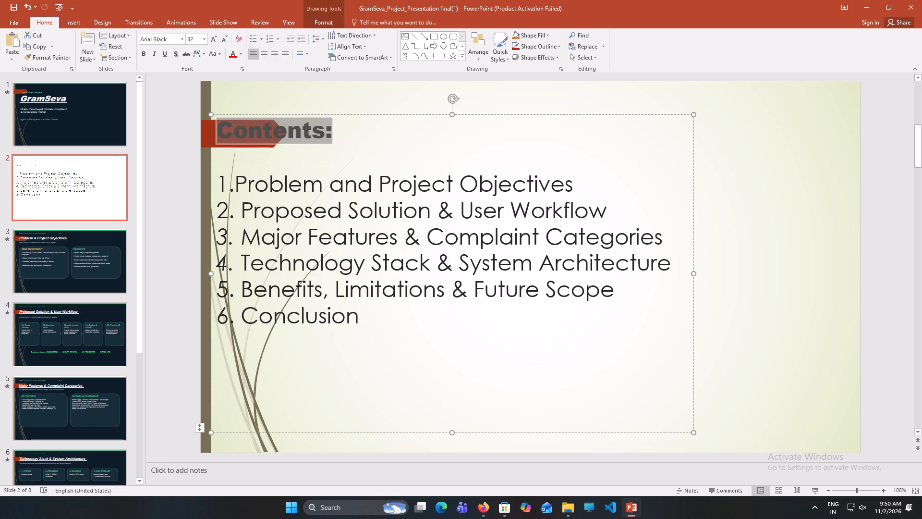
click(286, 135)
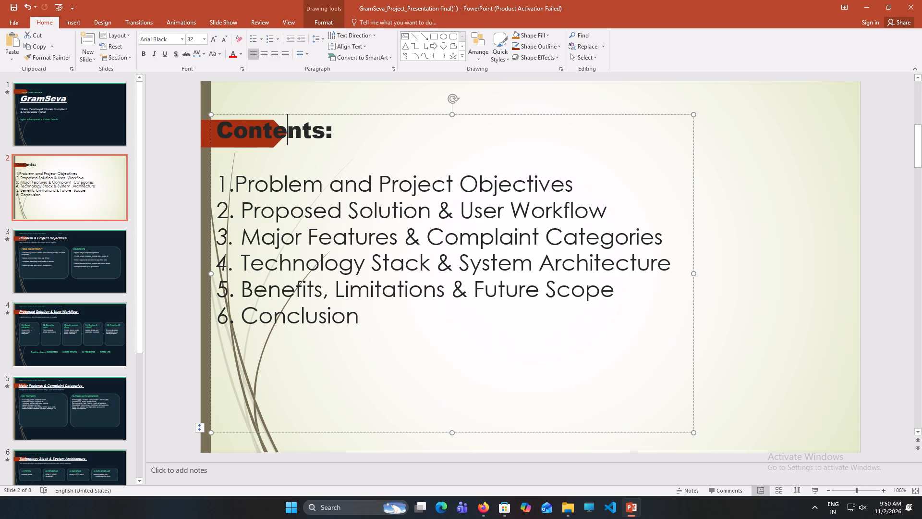
Set the font of the six numbered contents entries on slide 2 to Baskerville Old Face.
drag(218, 183, 322, 311)
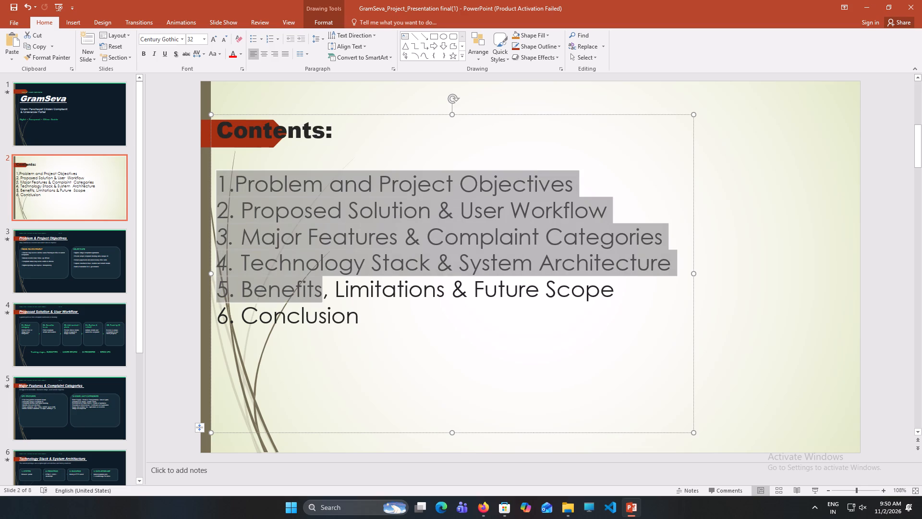
drag(322, 311, 340, 340)
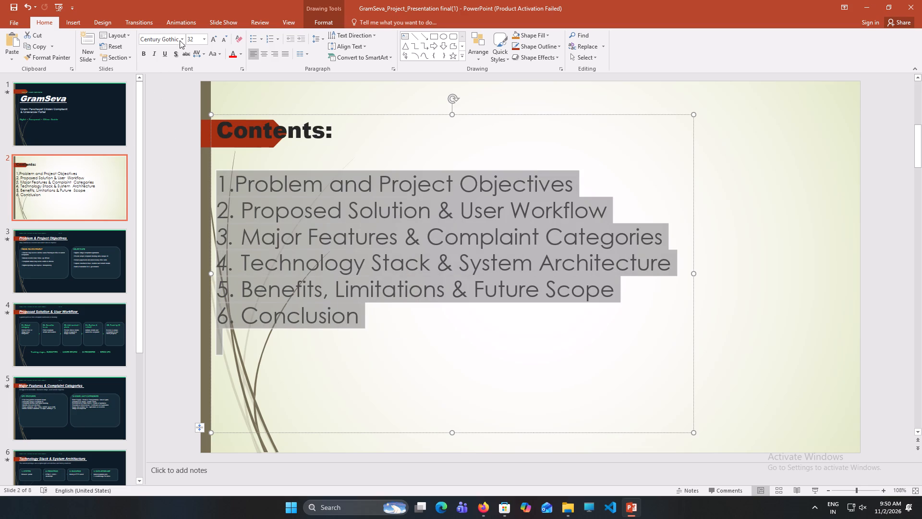
click(180, 40)
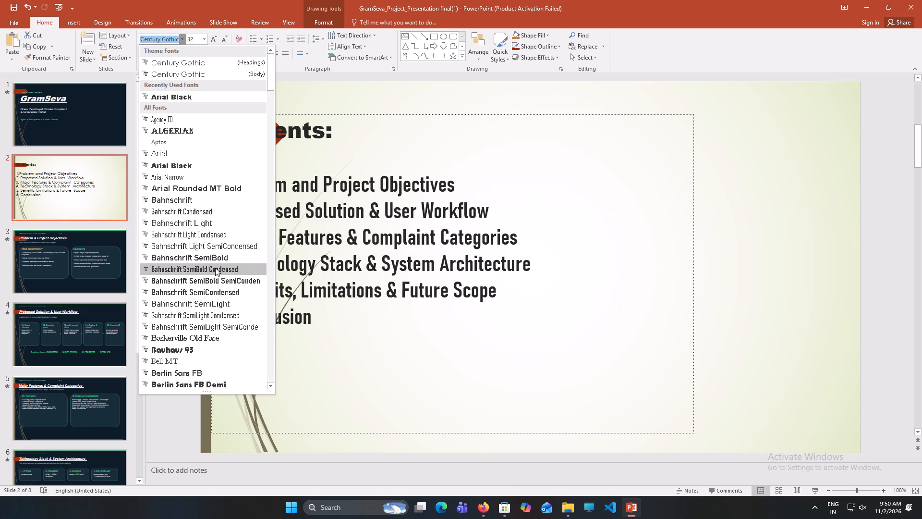
click(199, 335)
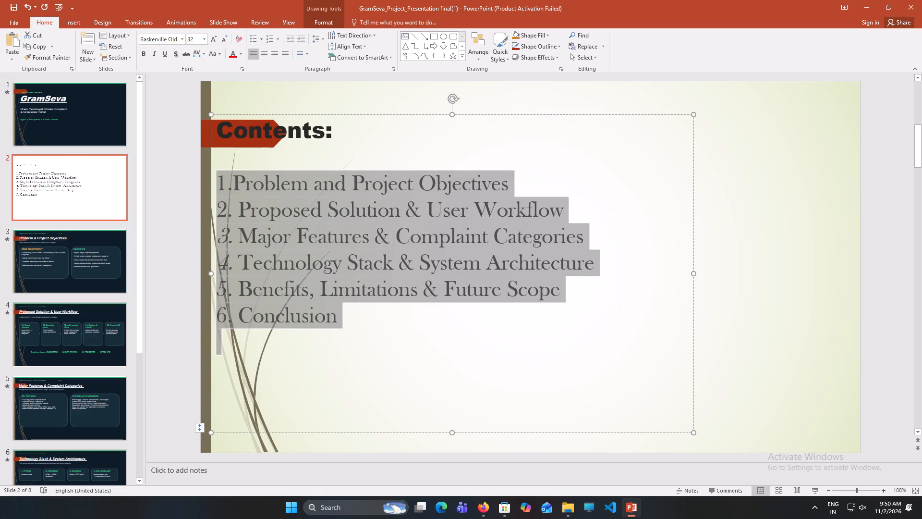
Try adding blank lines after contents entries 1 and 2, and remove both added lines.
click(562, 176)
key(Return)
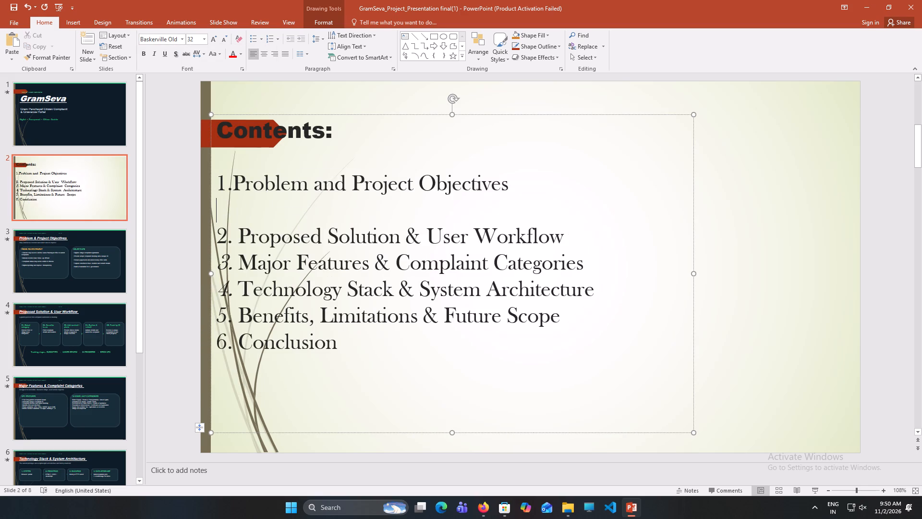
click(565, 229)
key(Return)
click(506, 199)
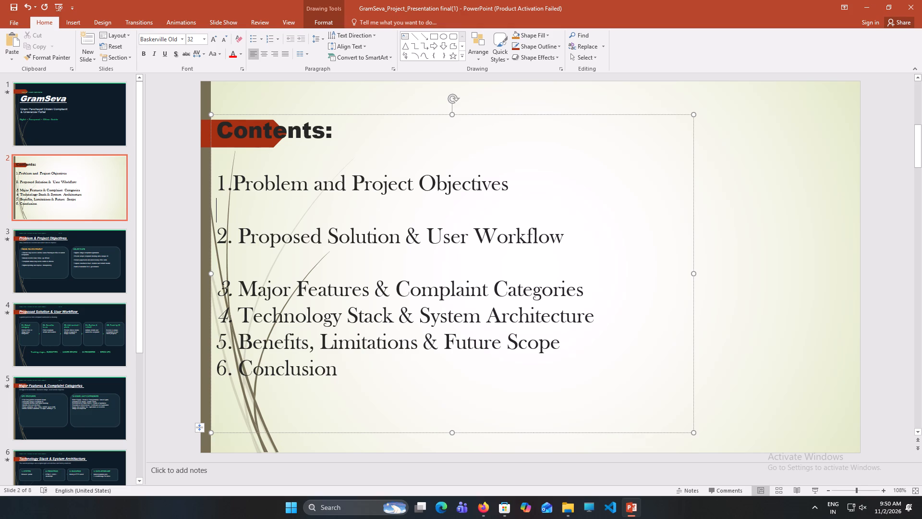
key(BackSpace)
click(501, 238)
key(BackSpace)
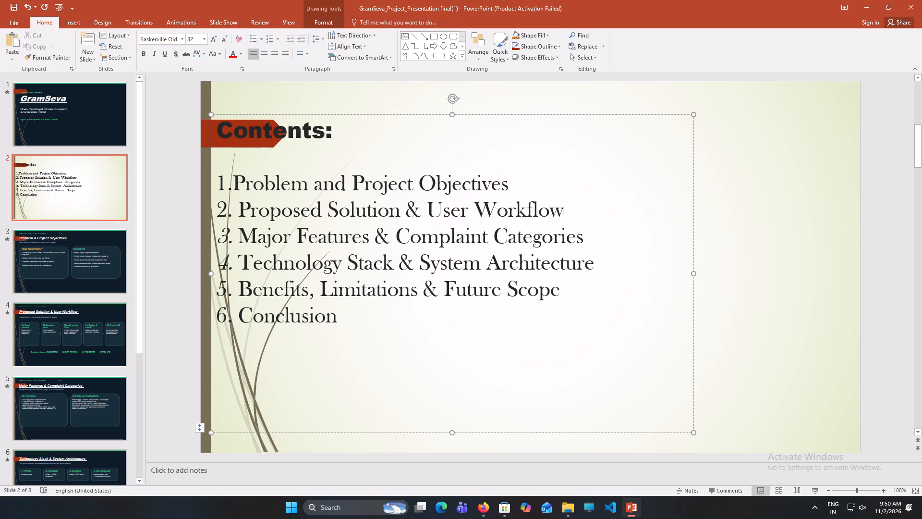
Insert a space between "1." and "Problem and Project Objectives" in the first contents entry.
click(235, 184)
key(space)
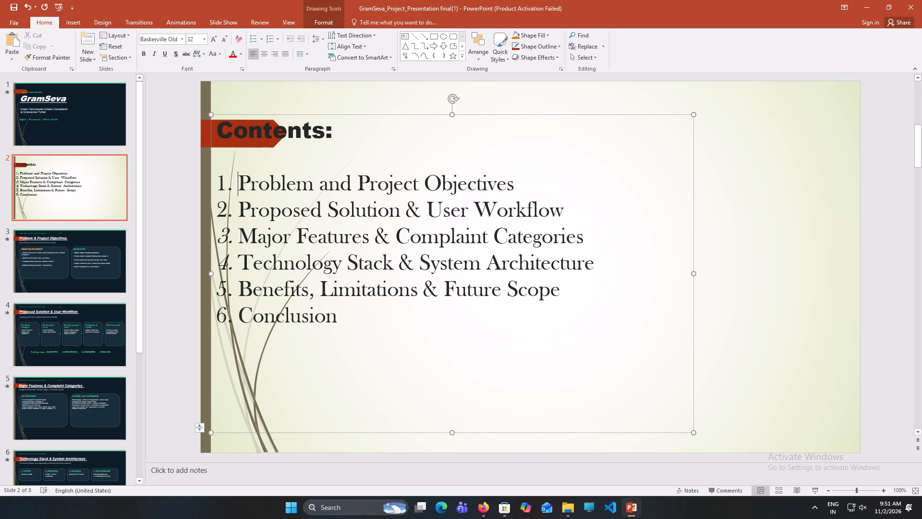
Set the font size of the six numbered contents entries on slide 2 to 36.
drag(215, 180, 324, 290)
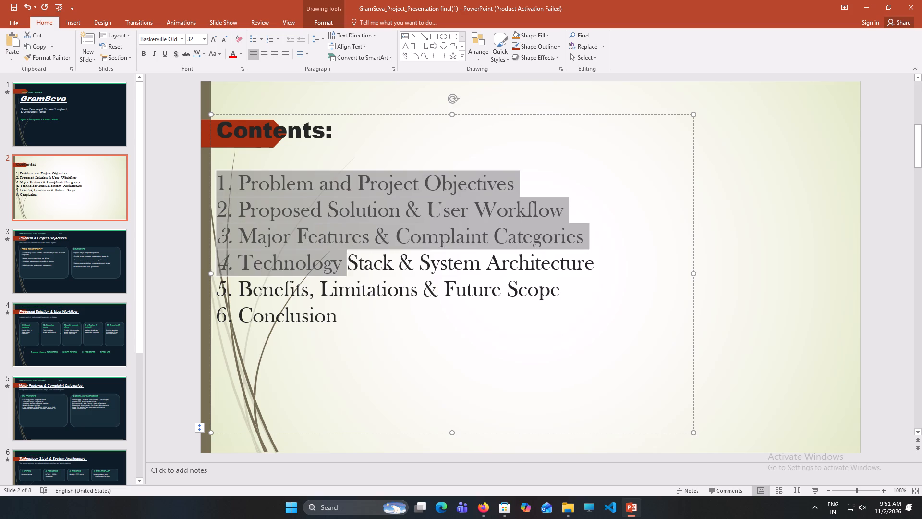
drag(324, 290, 342, 315)
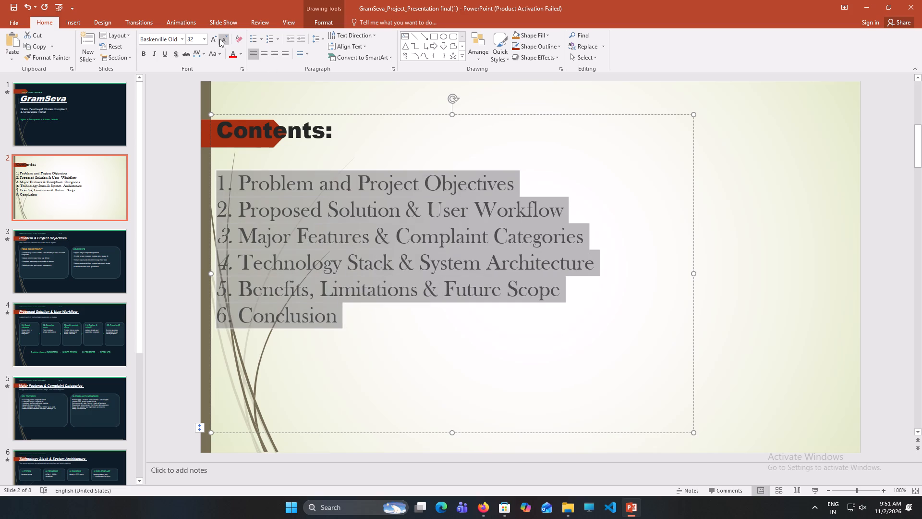
click(205, 38)
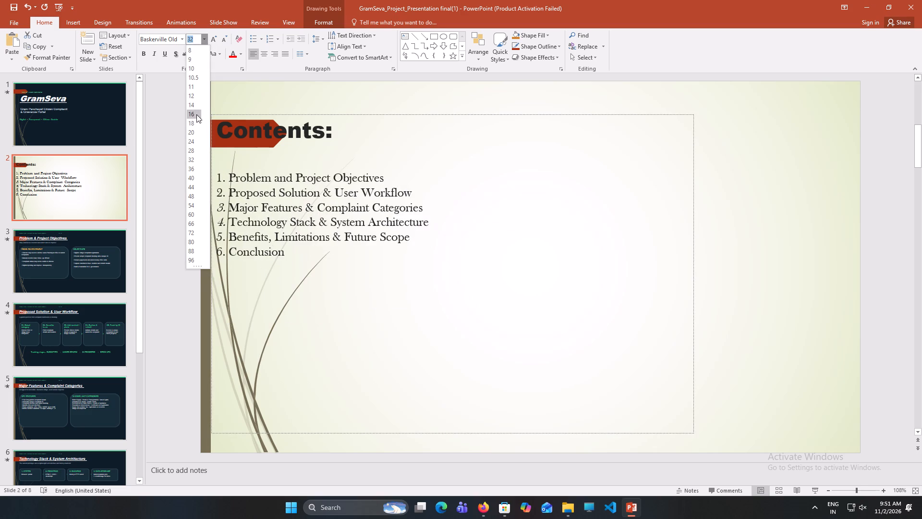
click(195, 167)
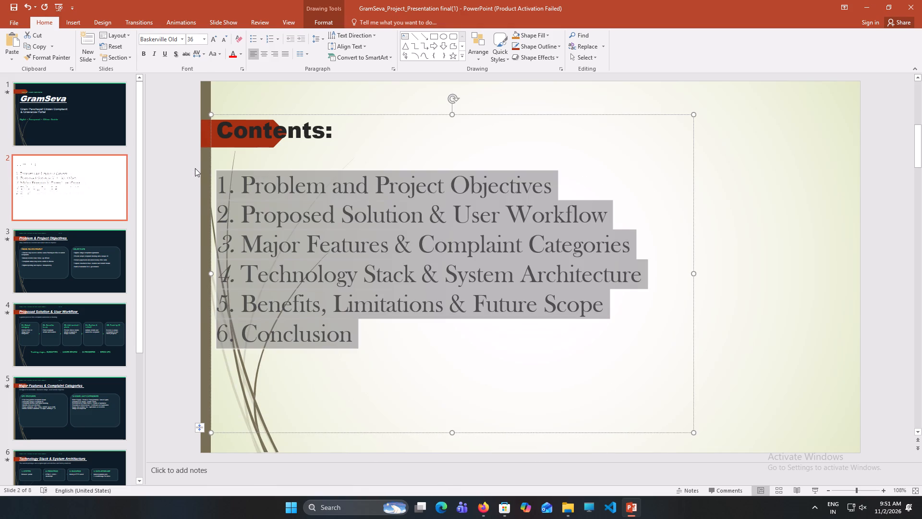
click(519, 363)
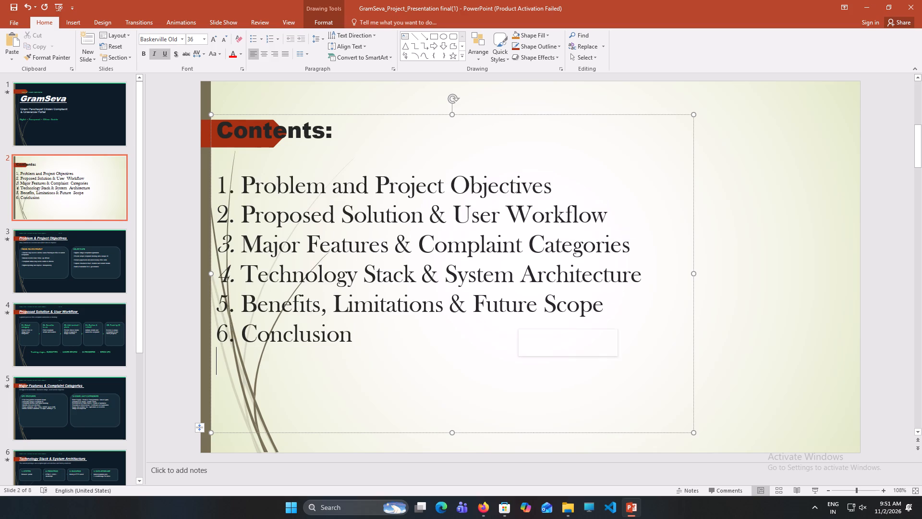
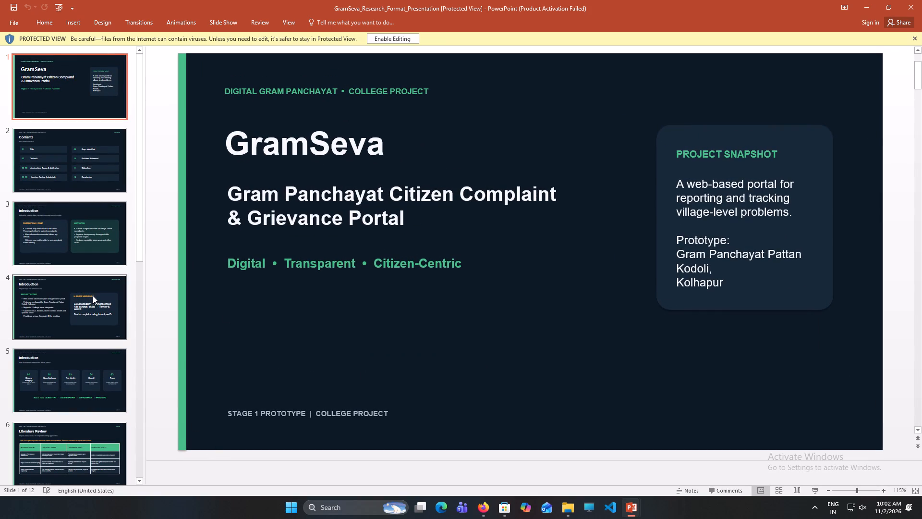
Enable editing for the protected GramSeva_Research_Format_Presentation file.
click(381, 33)
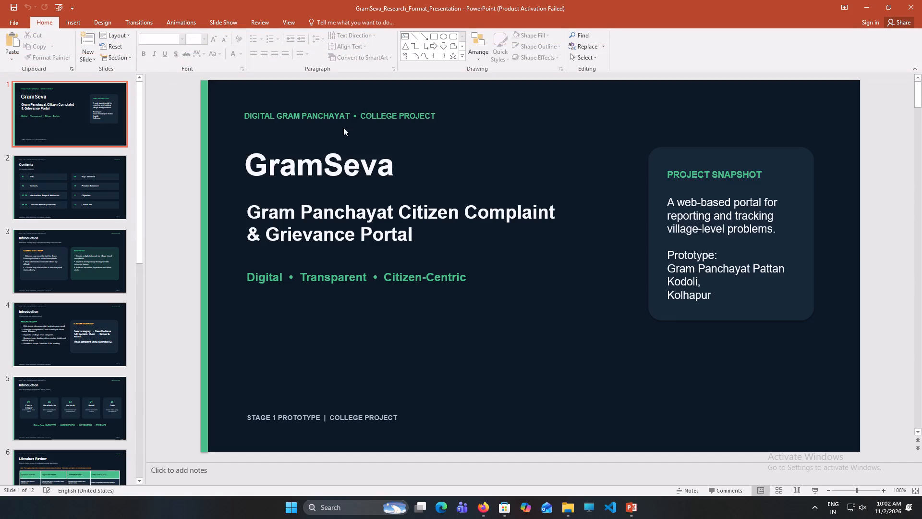
Review slides 2 to 10 of the research-format deck, from the contents and introduction through the literature review to the problem statement.
click(117, 217)
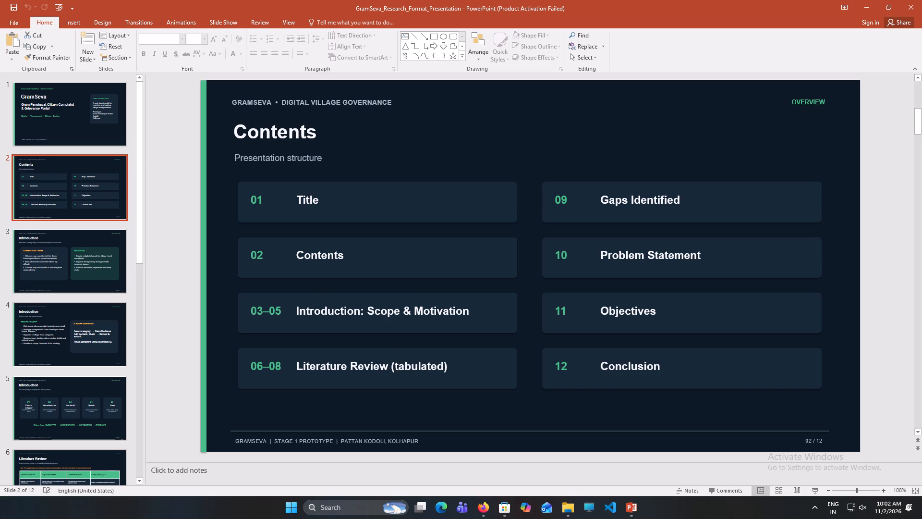
click(450, 368)
click(445, 368)
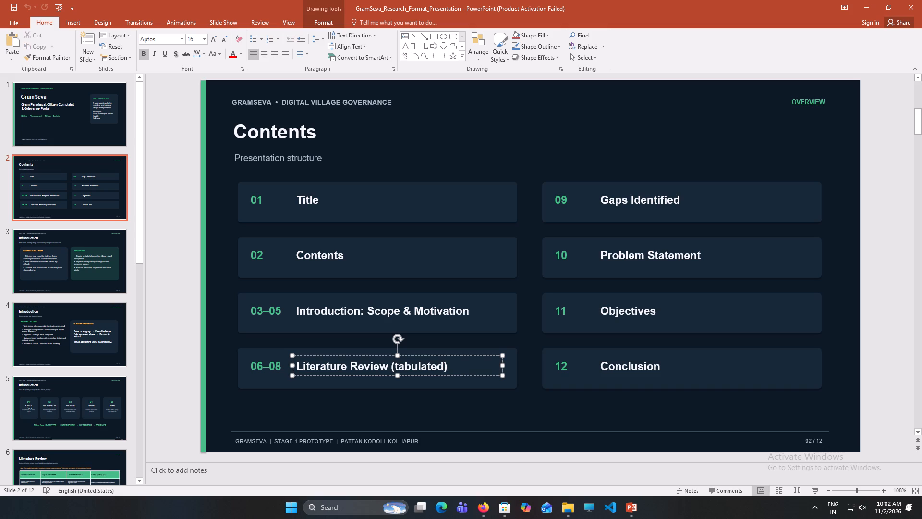
click(452, 370)
click(404, 415)
scroll(85, 388, down, 1)
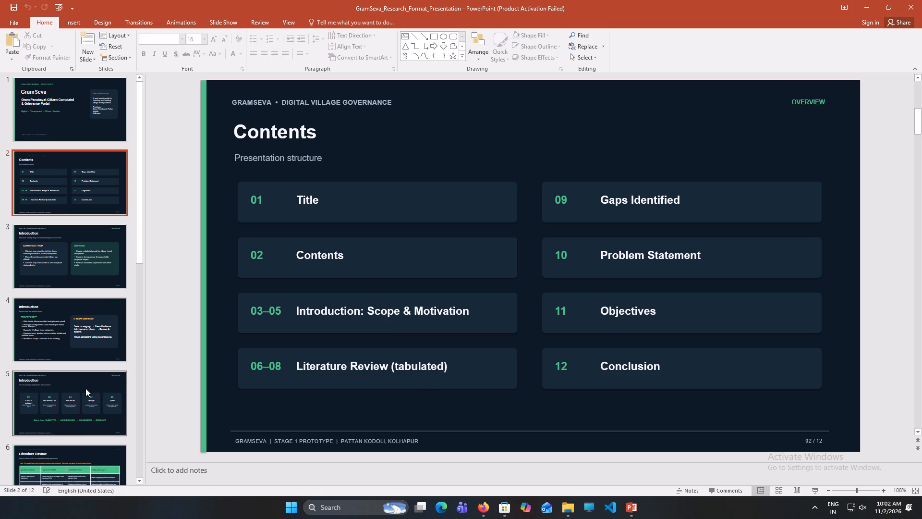
scroll(85, 388, down, 1)
click(73, 222)
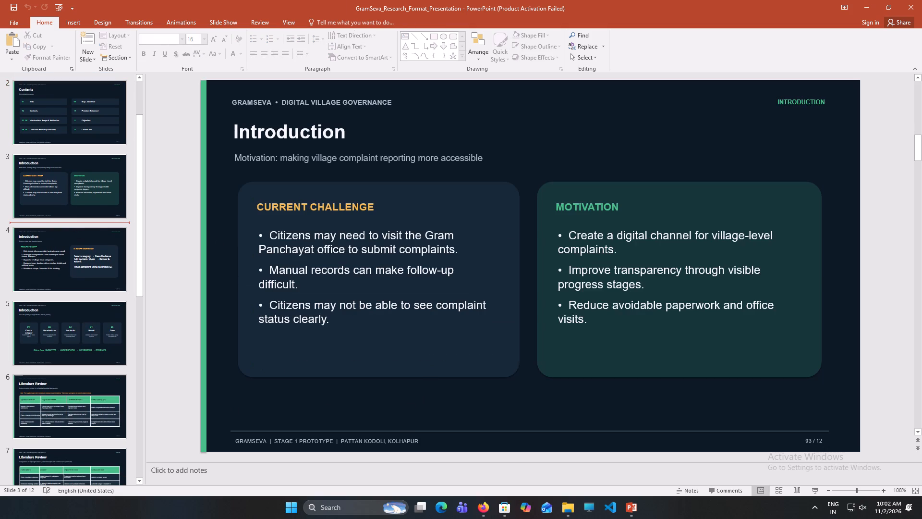
scroll(434, 247, down, 2)
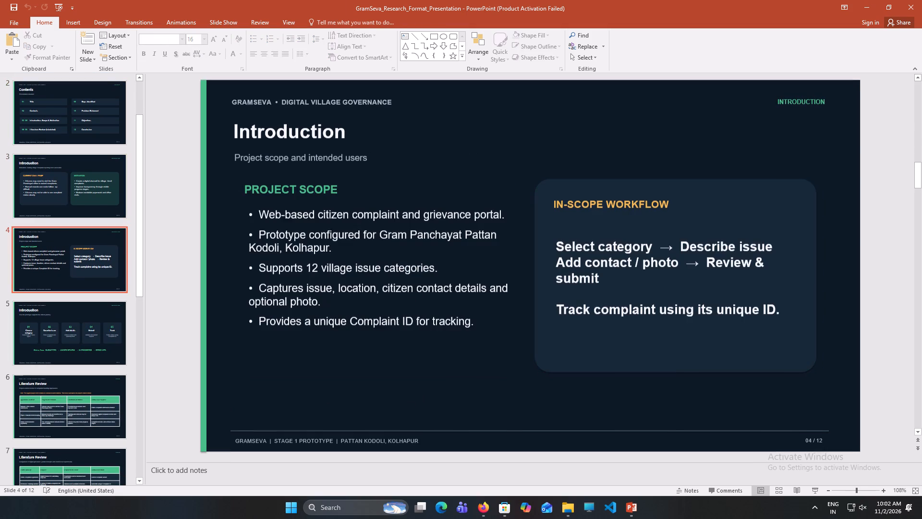
scroll(434, 247, down, 2)
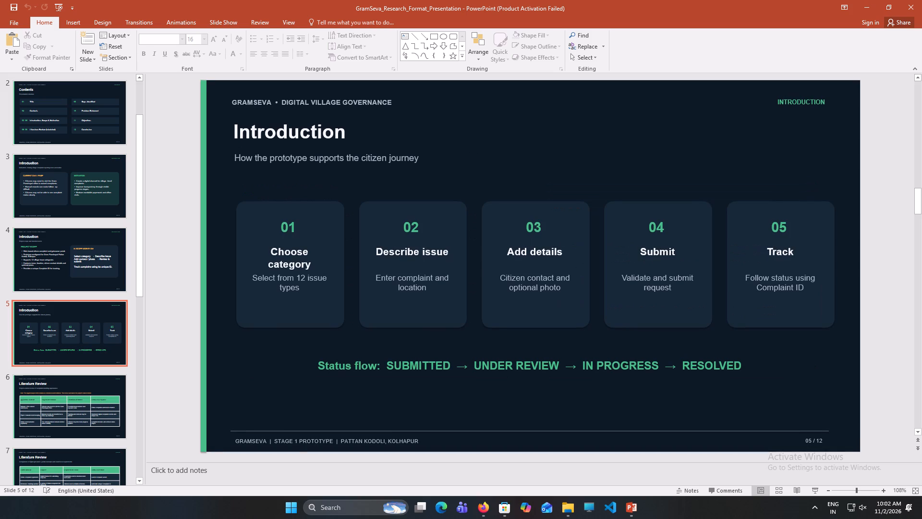
scroll(434, 247, down, 2)
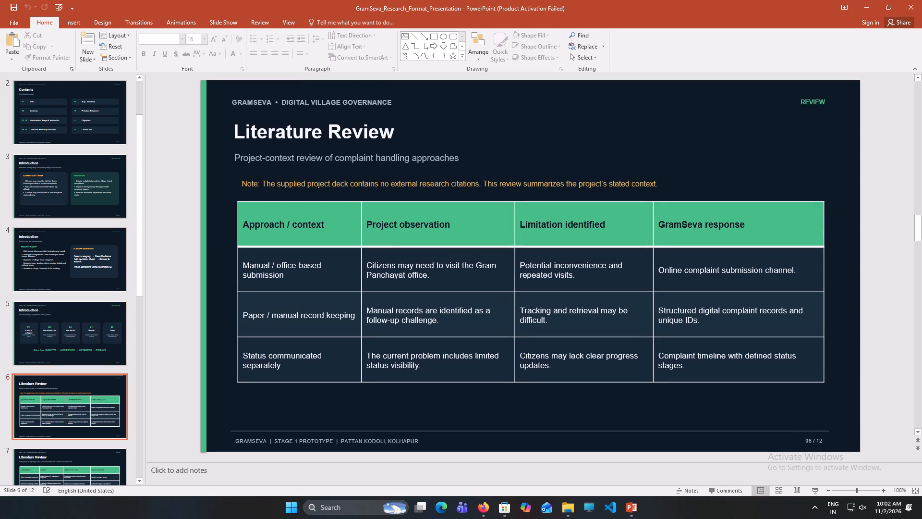
scroll(434, 247, down, 2)
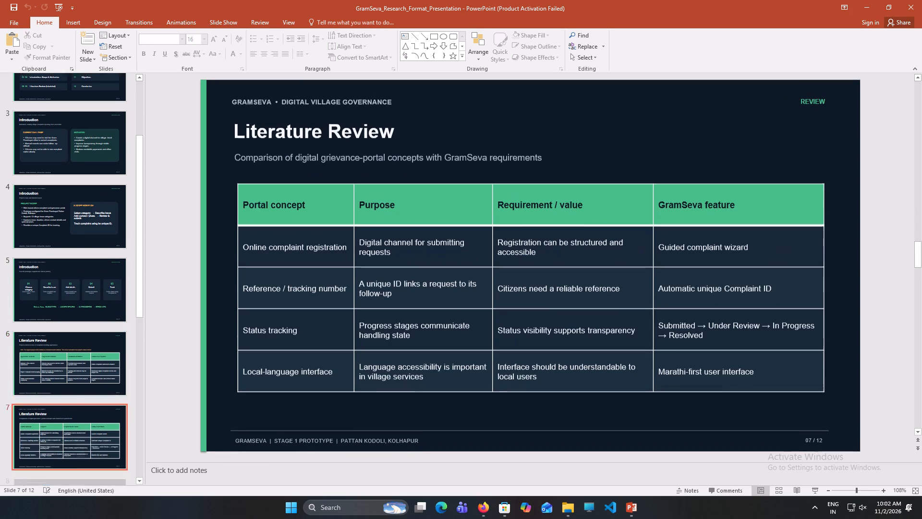
scroll(434, 247, down, 3)
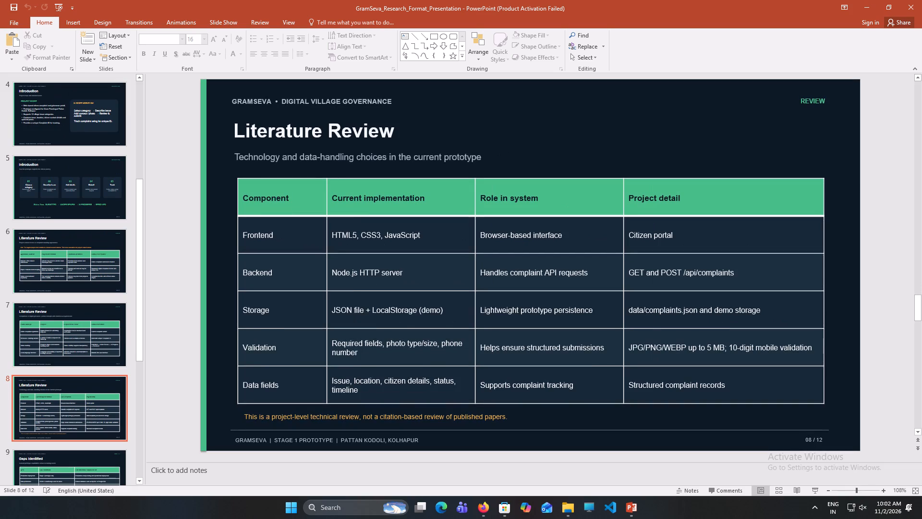
scroll(434, 247, down, 4)
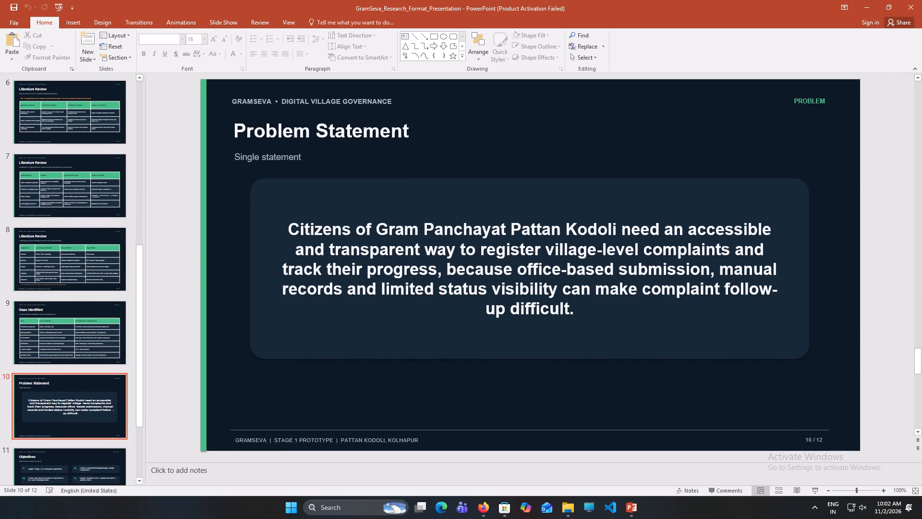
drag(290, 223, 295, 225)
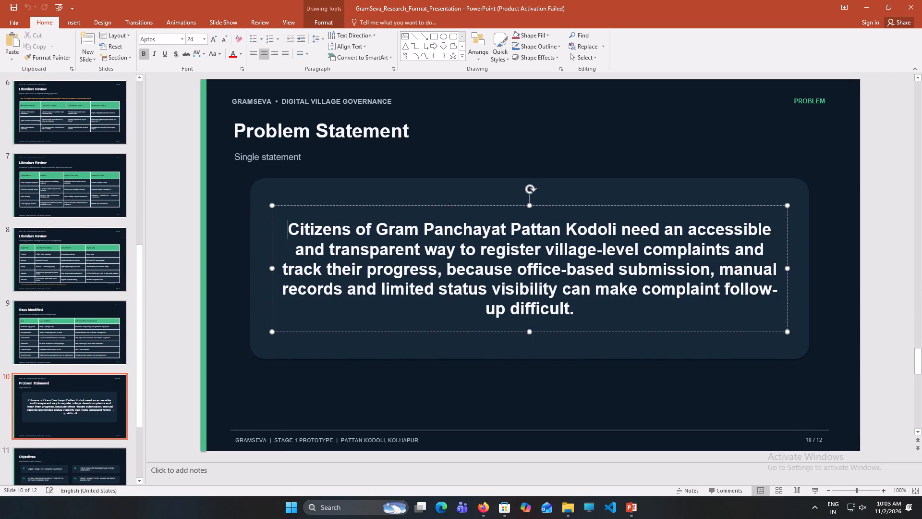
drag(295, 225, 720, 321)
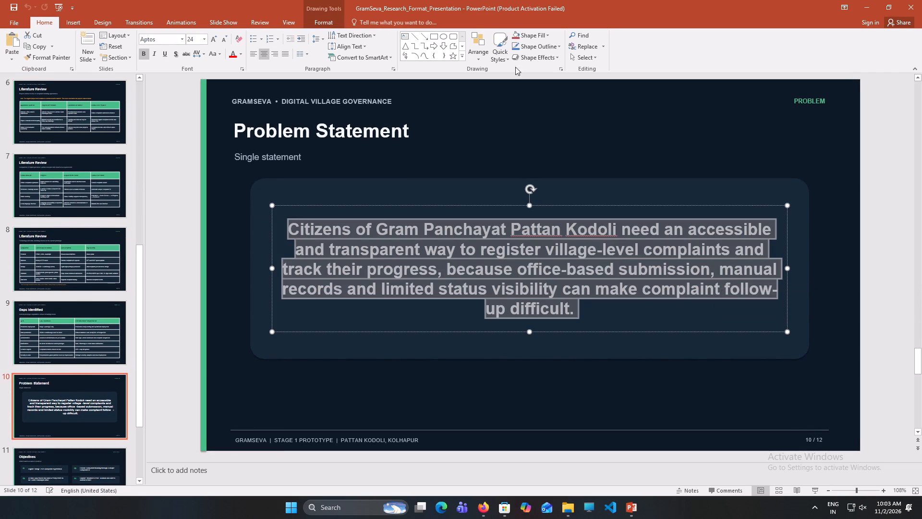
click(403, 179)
Re-examine the Gaps Identified table on slide 9 and the Literature Review tables on slides 6 to 8.
click(55, 331)
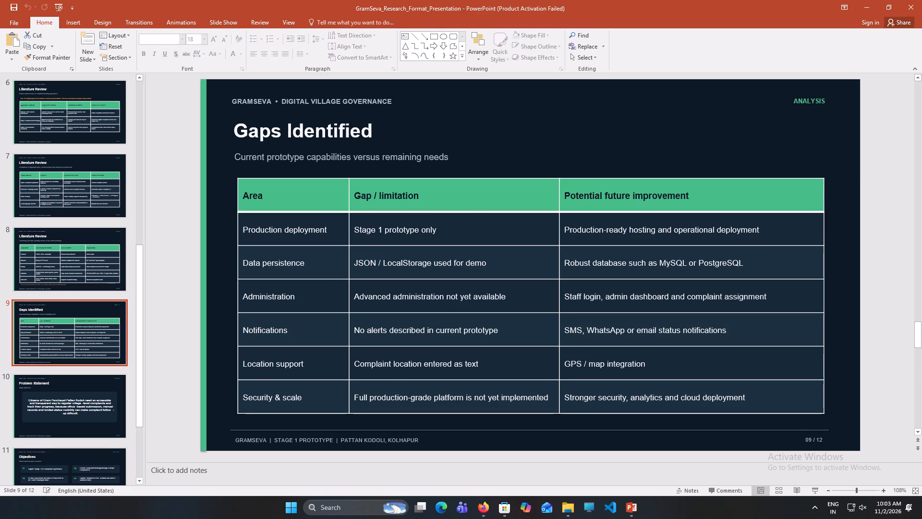
click(74, 268)
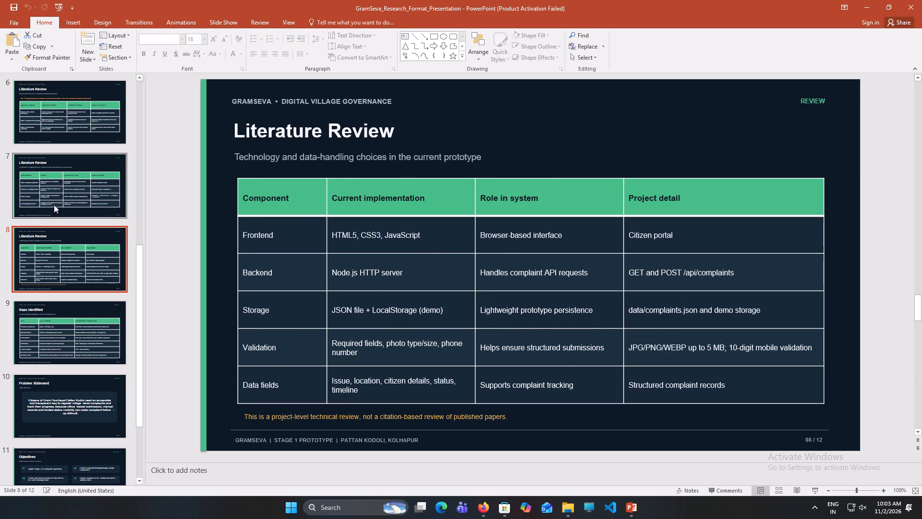
click(40, 205)
drag(63, 112, 62, 120)
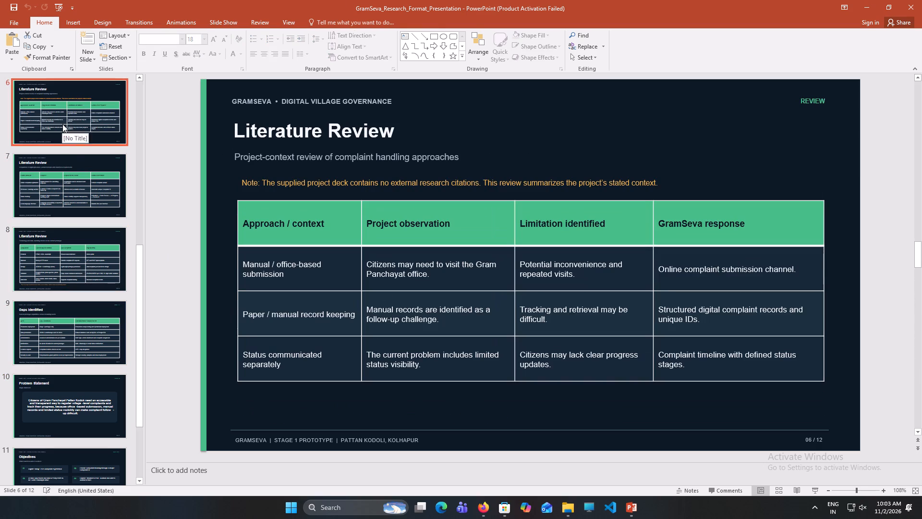
click(88, 334)
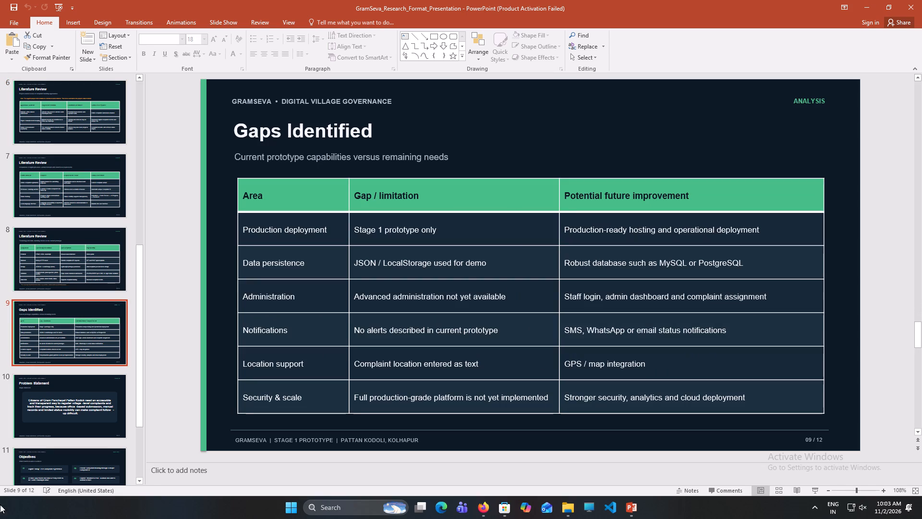
Select the whole problem statement paragraph about Gram Panchayat Pattan Kodoli citizens on slide 10.
click(61, 408)
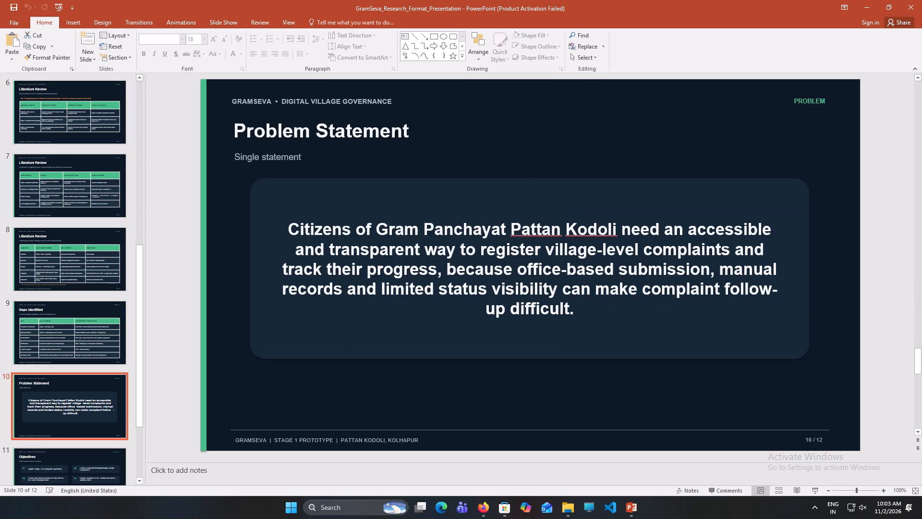
drag(288, 226, 593, 318)
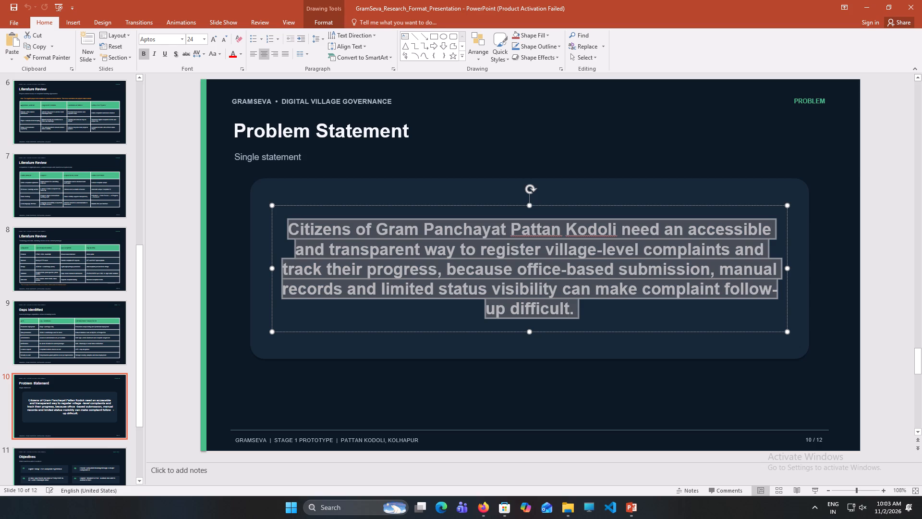
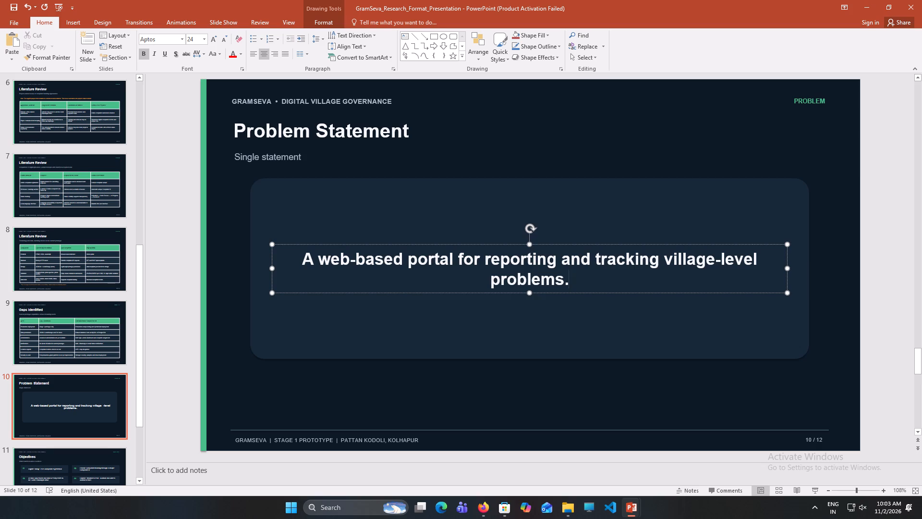
Review the problem statement on slide 10 at fitted size, followed by the Objectives and Conclusion slides.
click(799, 382)
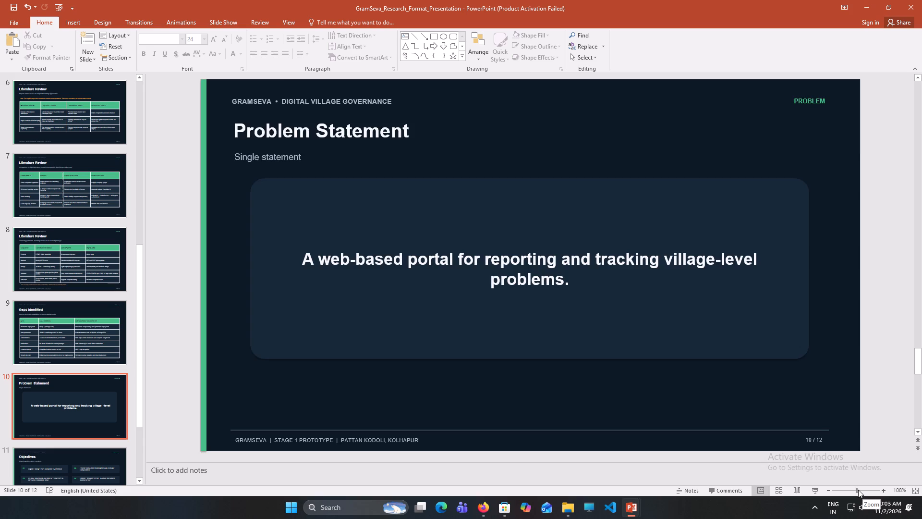
drag(858, 490, 891, 489)
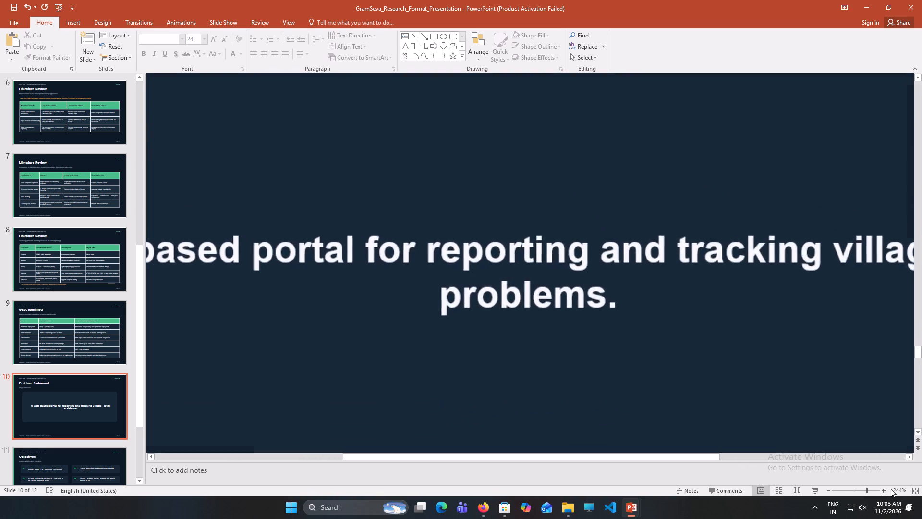
drag(891, 489, 825, 494)
double_click(829, 491)
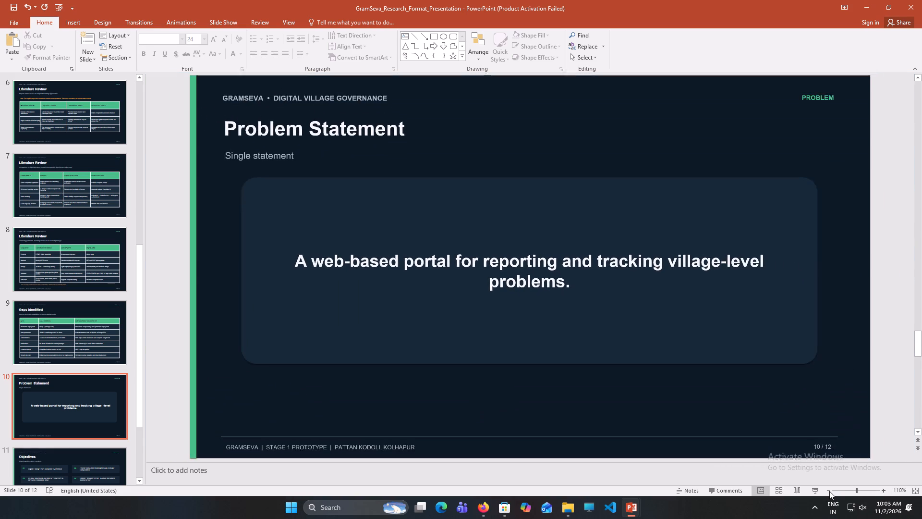
click(829, 491)
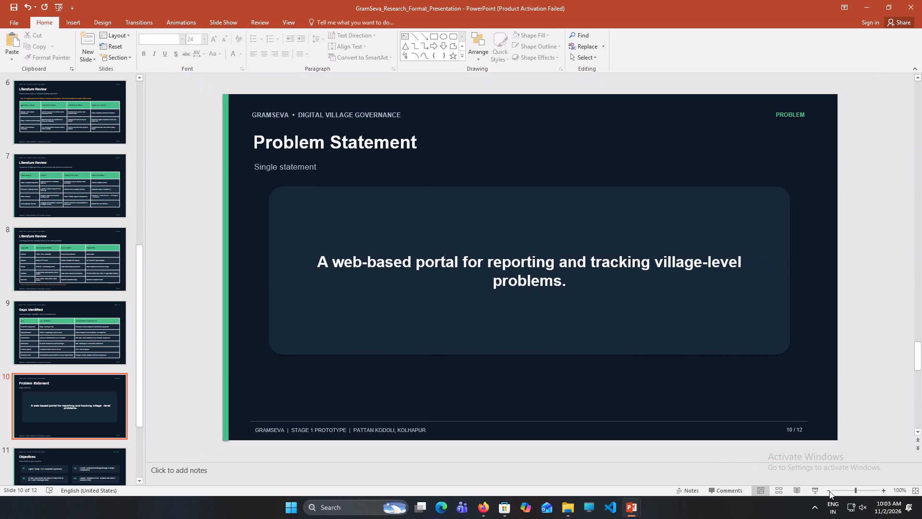
click(884, 490)
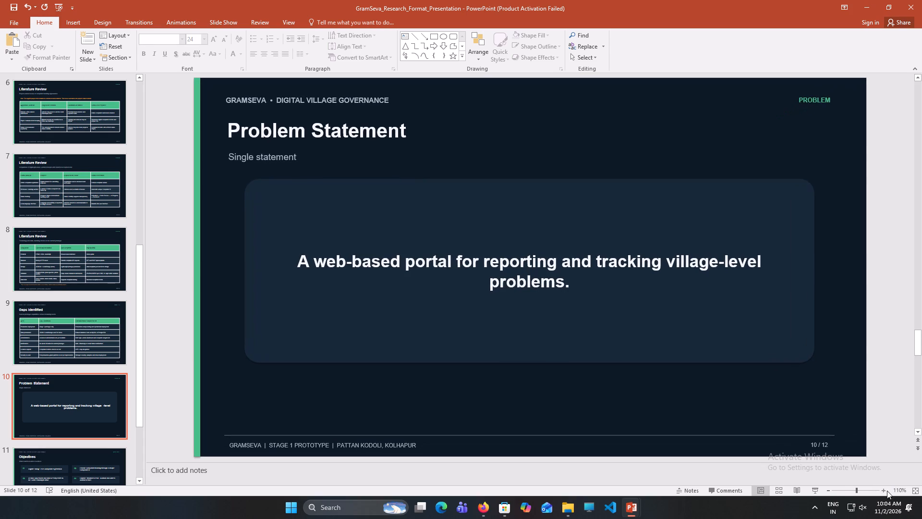
click(918, 493)
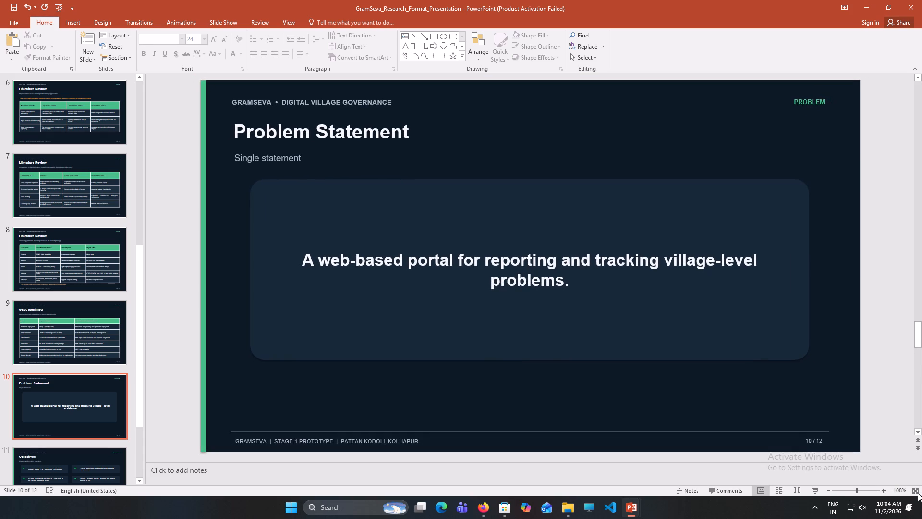
scroll(538, 410, down, 3)
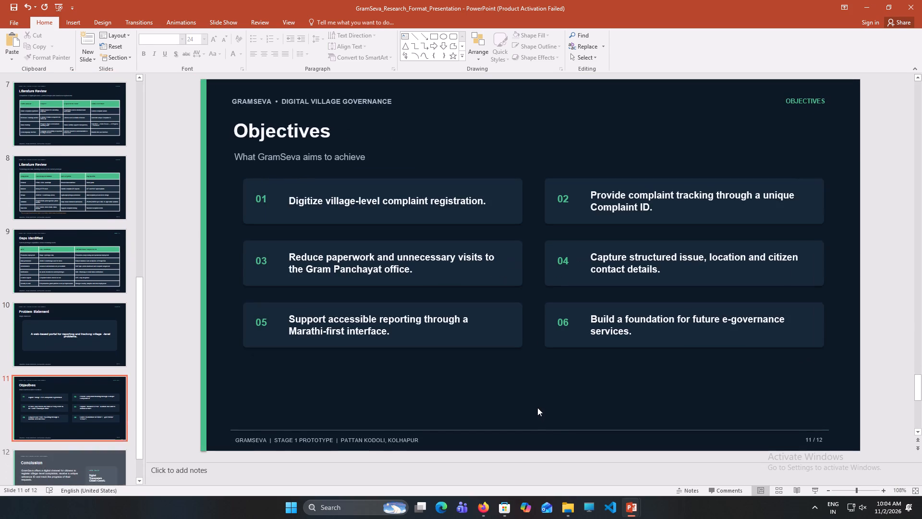
scroll(515, 392, down, 2)
scroll(415, 433, up, 1)
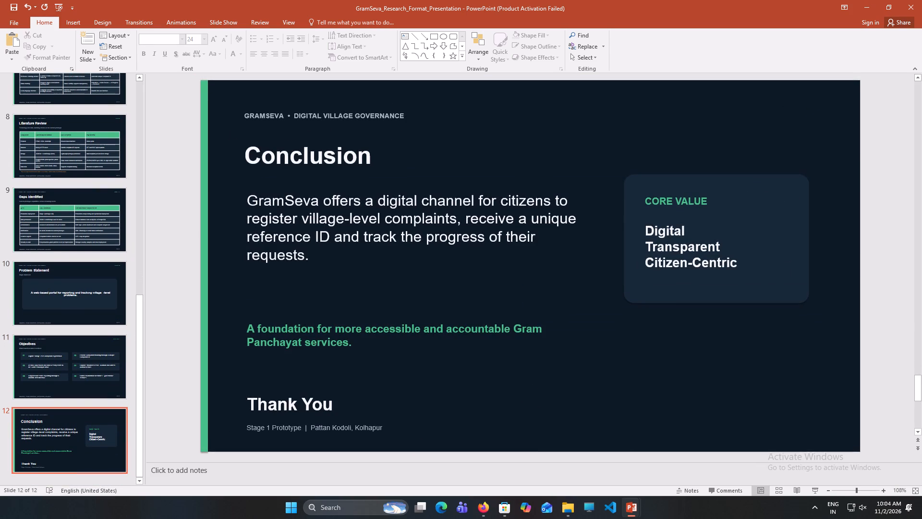
Shift the footer text box on the Objectives slide slightly left and make it taller so it encloses the footer text.
scroll(415, 433, up, 1)
click(418, 438)
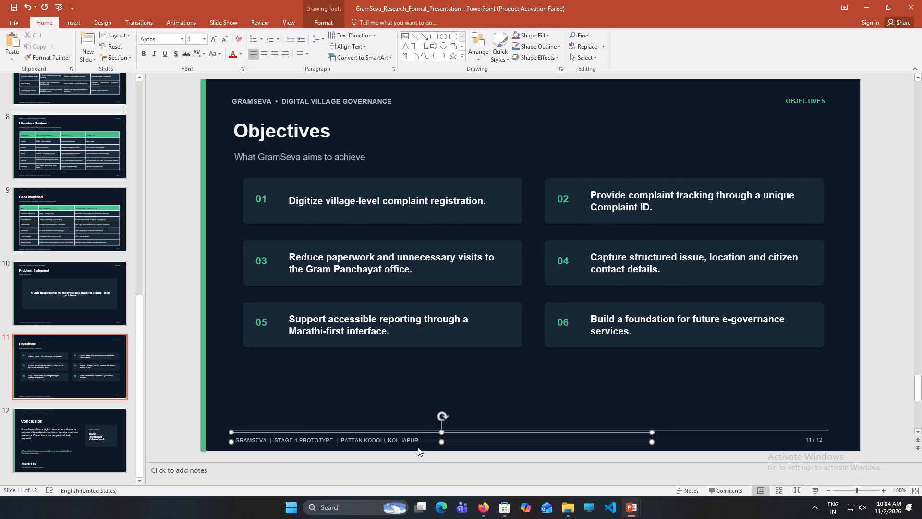
click(392, 442)
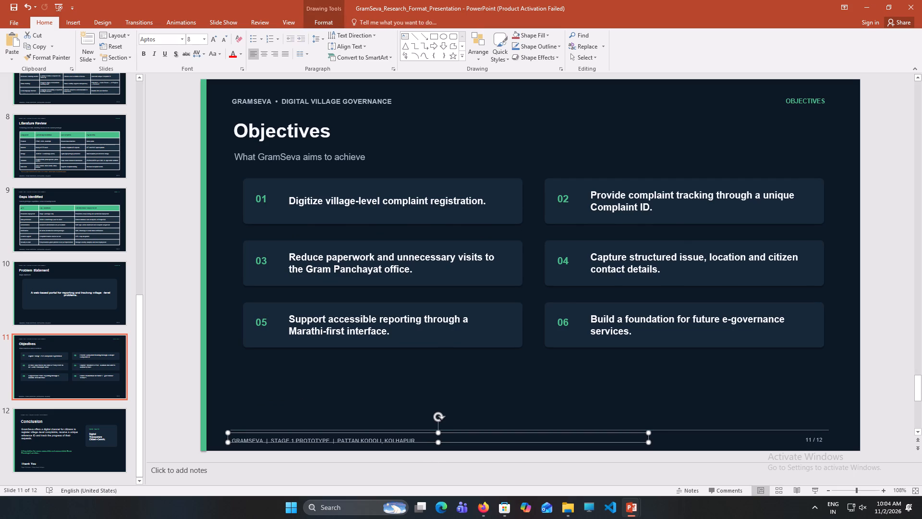
click(415, 442)
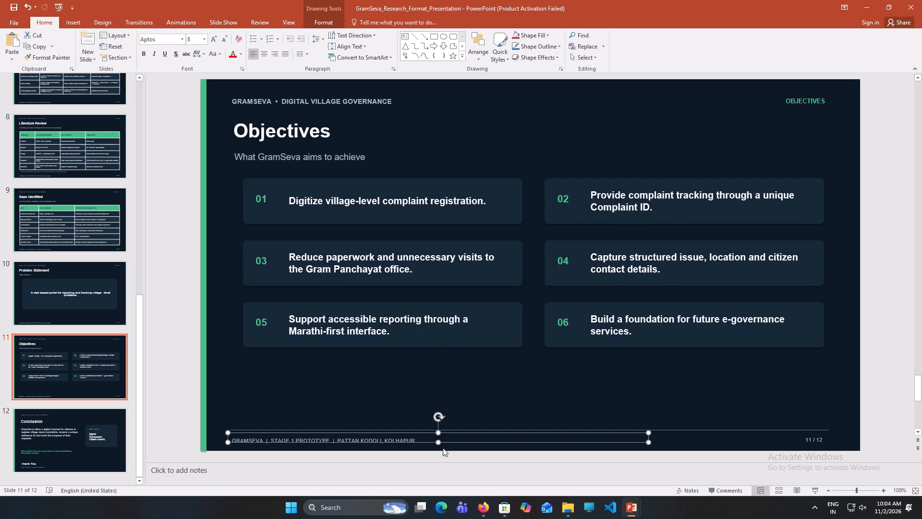
click(439, 444)
click(465, 418)
drag(396, 441, 415, 439)
click(422, 439)
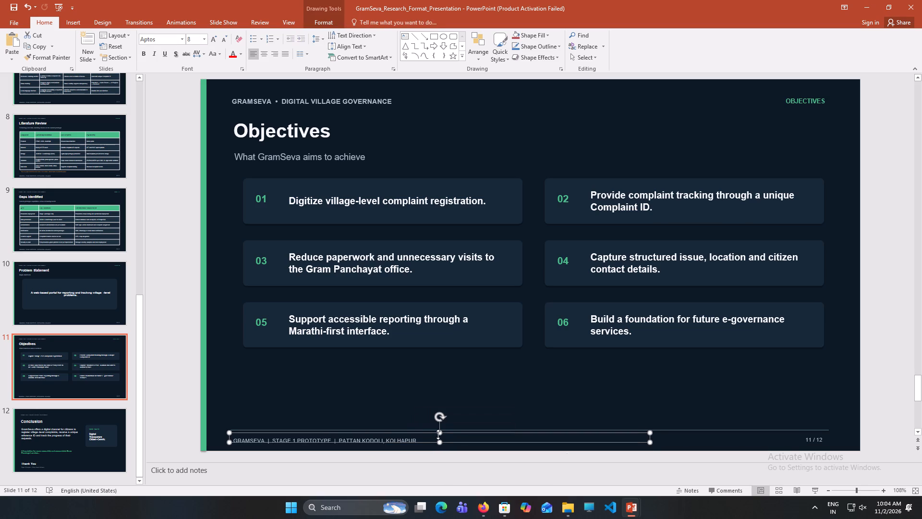
drag(439, 433, 455, 436)
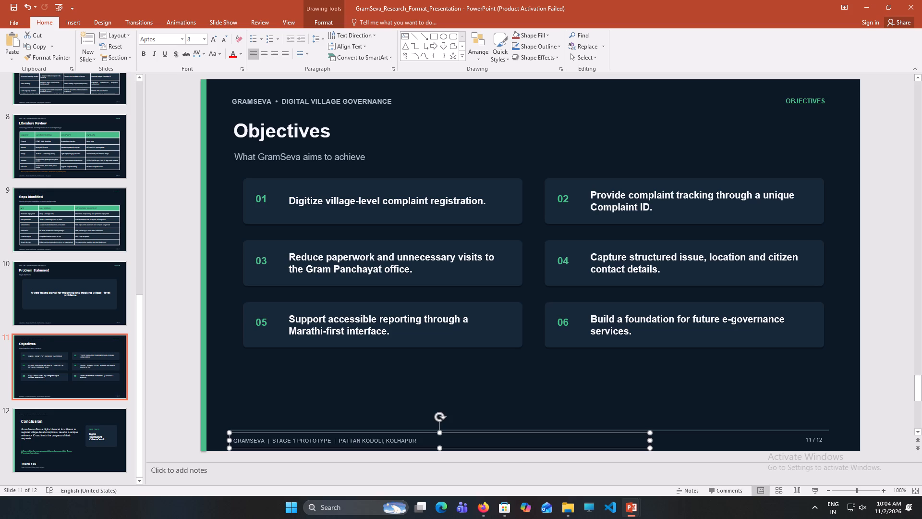
click(440, 449)
click(437, 398)
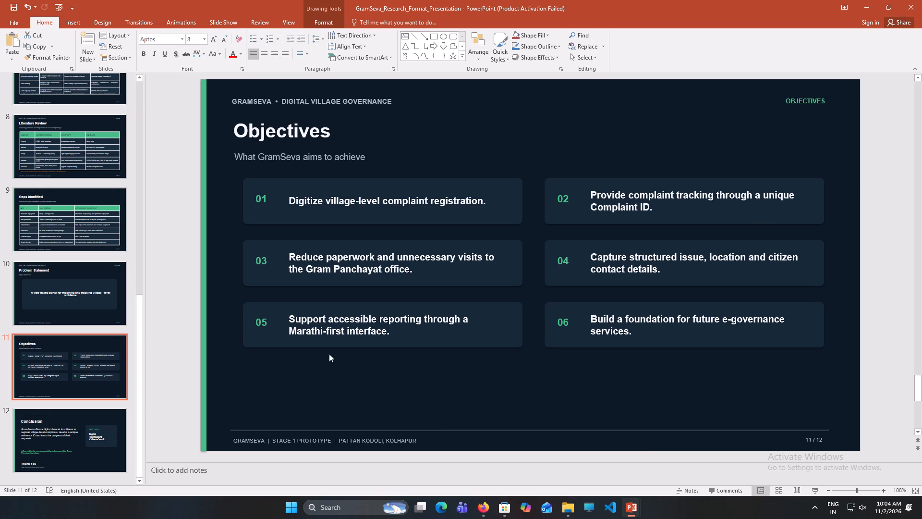
Examine the title slide and the Introduction slide on project scope, ending on the title slide.
scroll(39, 235, up, 2)
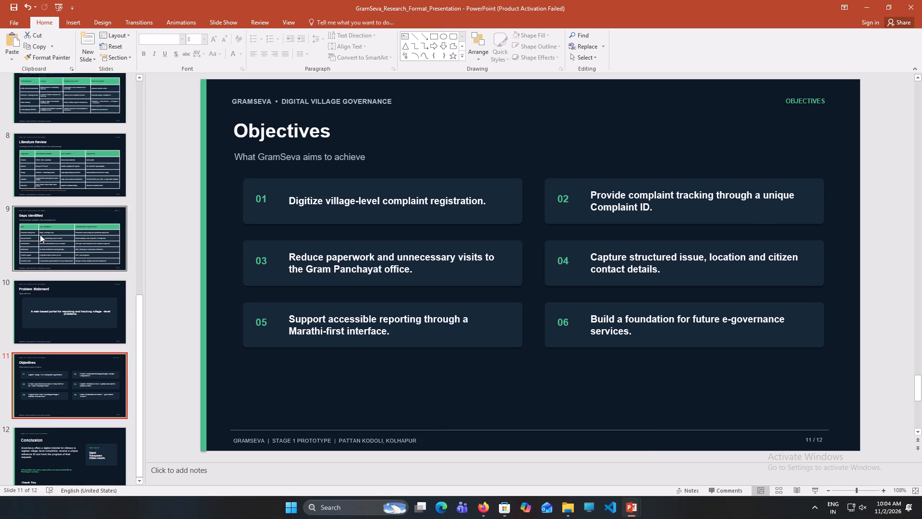
scroll(52, 231, up, 17)
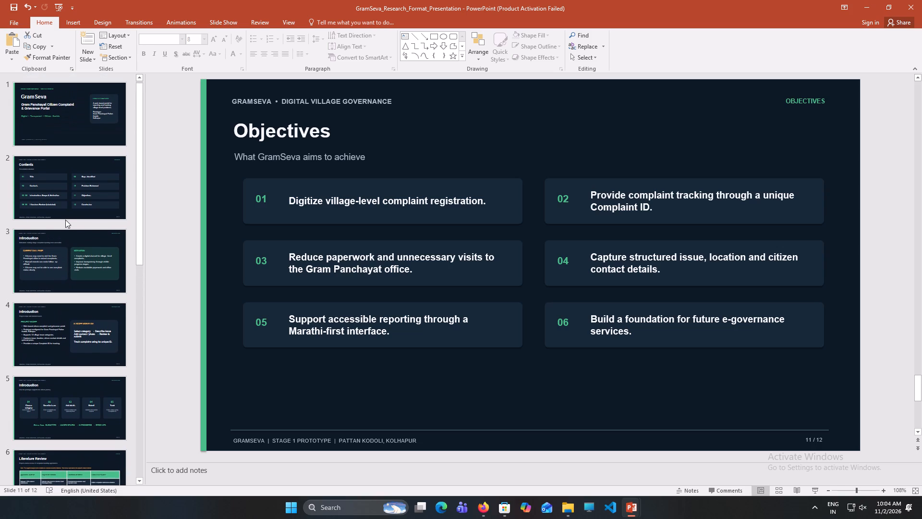
scroll(65, 220, up, 4)
click(94, 136)
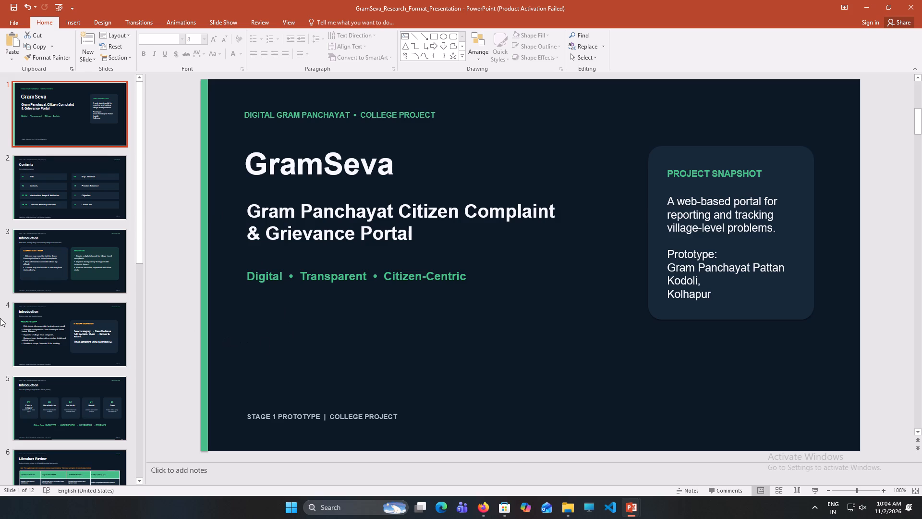
click(124, 303)
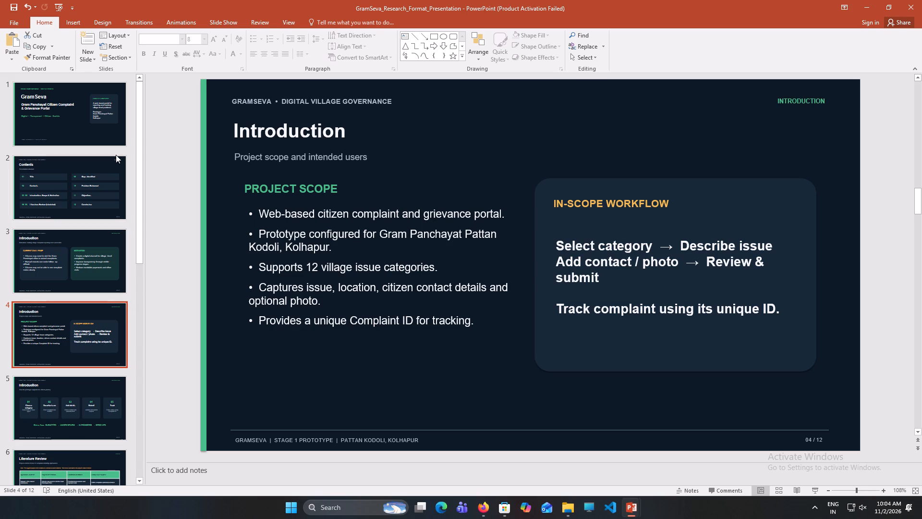
click(77, 101)
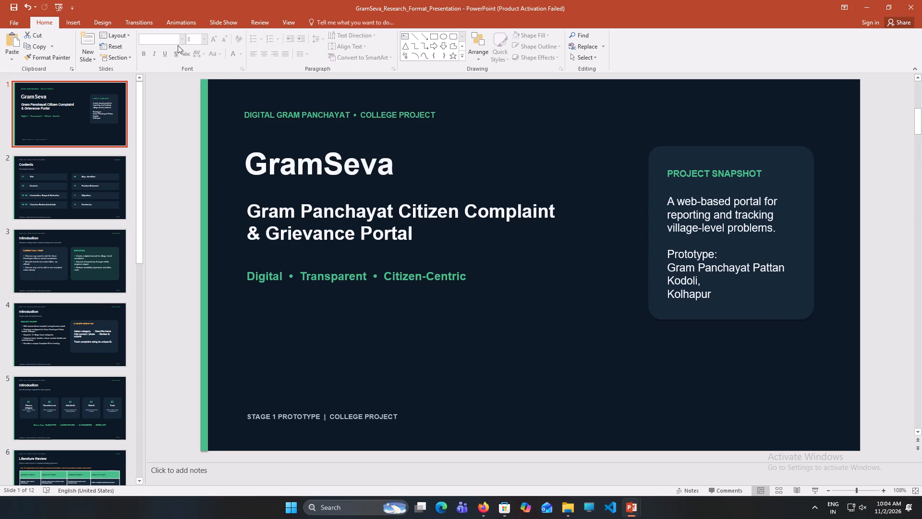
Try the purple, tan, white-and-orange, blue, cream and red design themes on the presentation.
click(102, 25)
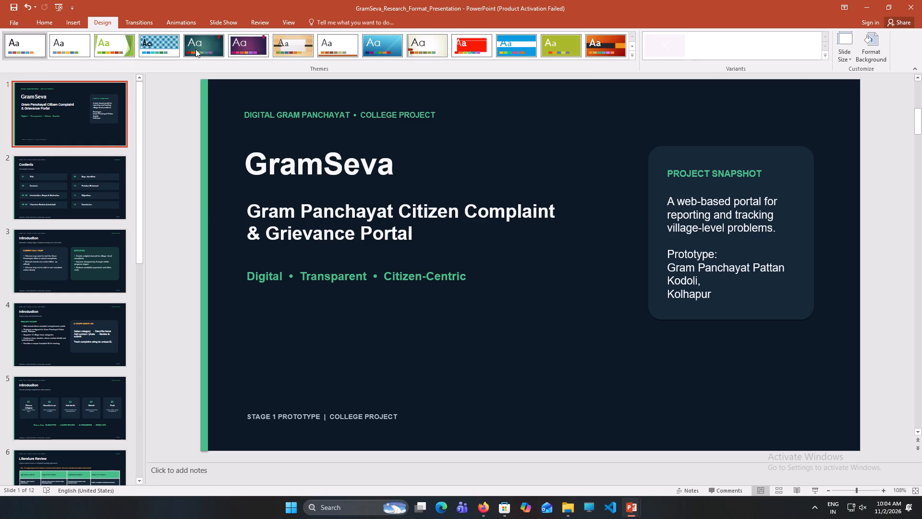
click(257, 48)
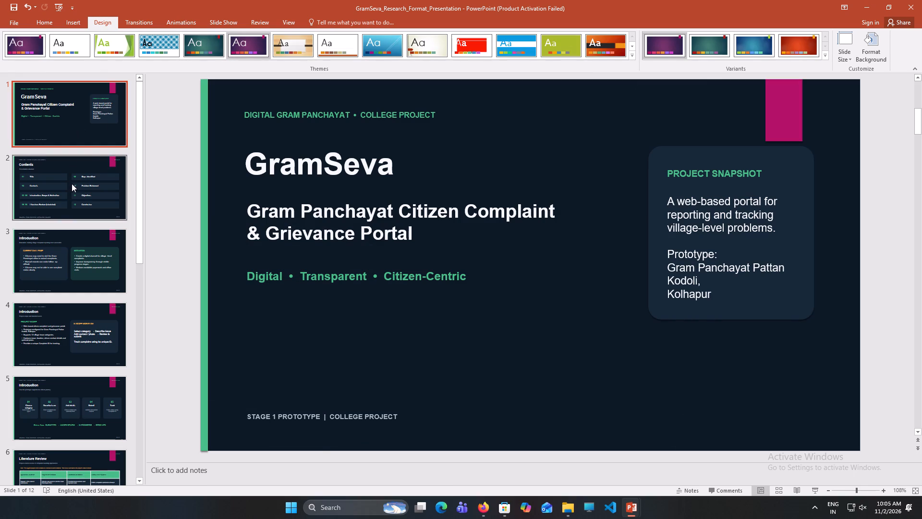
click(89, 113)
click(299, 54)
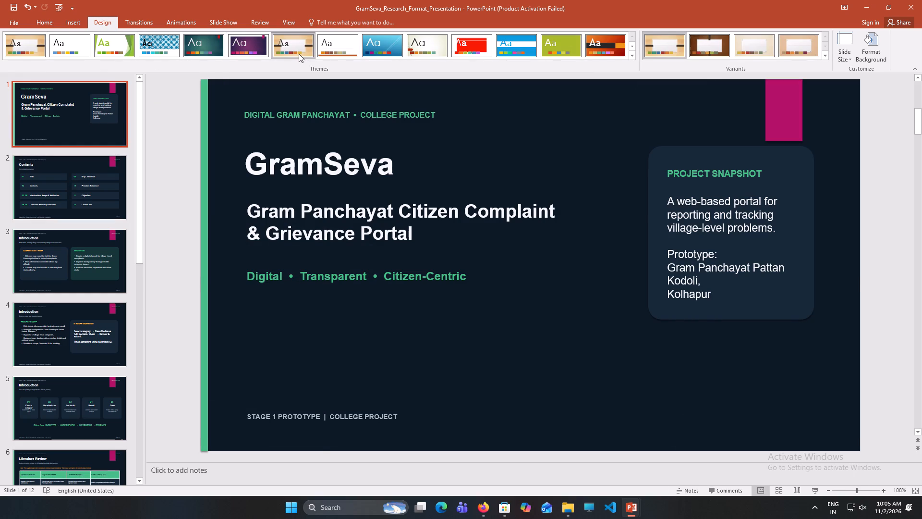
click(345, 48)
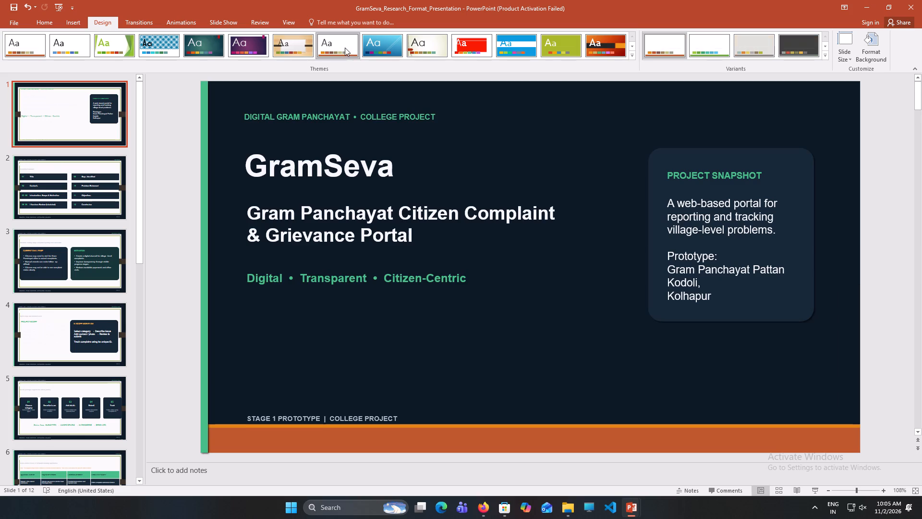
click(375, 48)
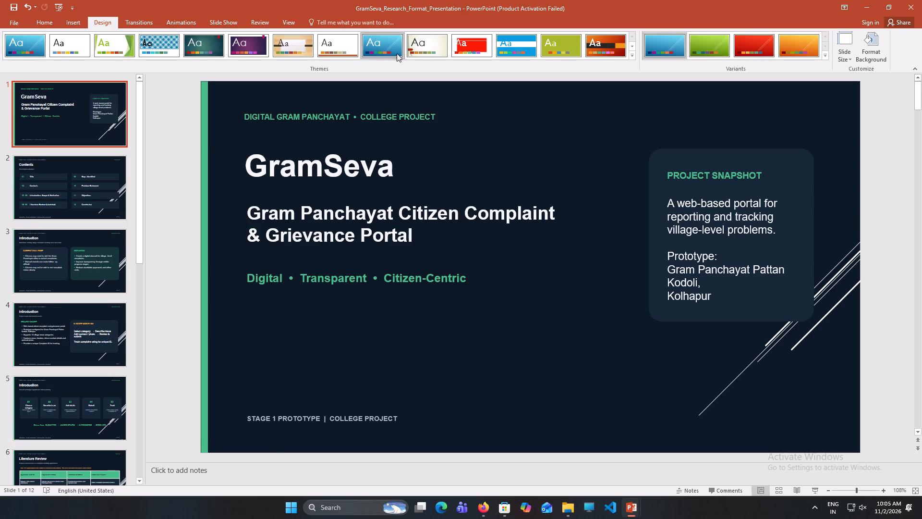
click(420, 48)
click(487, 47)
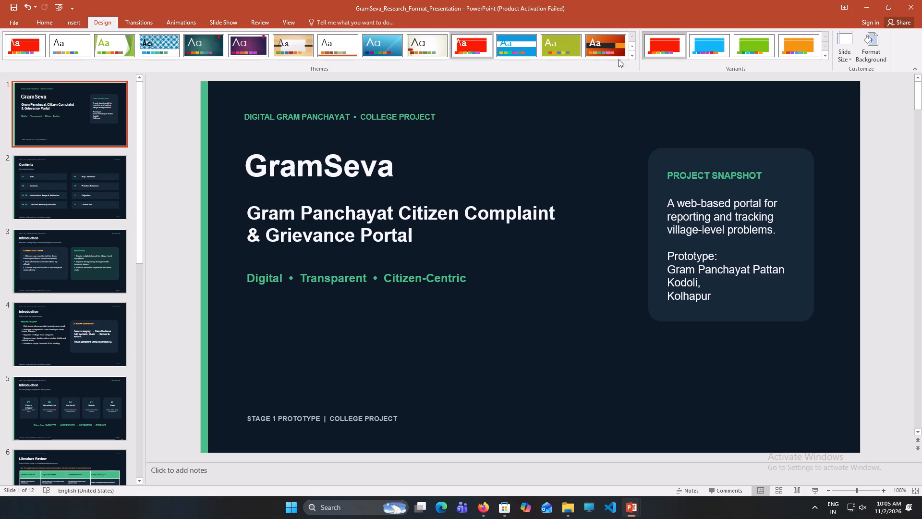
Apply the design theme with green angular facets to all slides of the presentation.
click(631, 53)
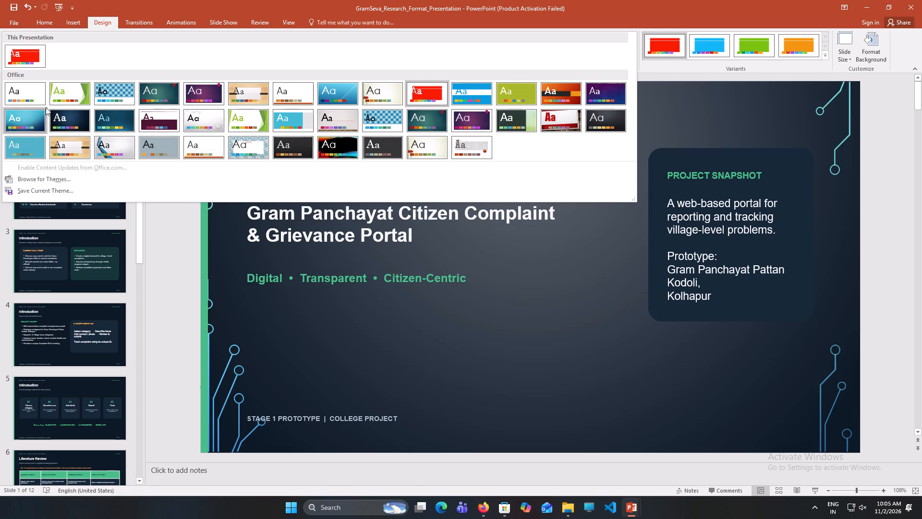
click(49, 105)
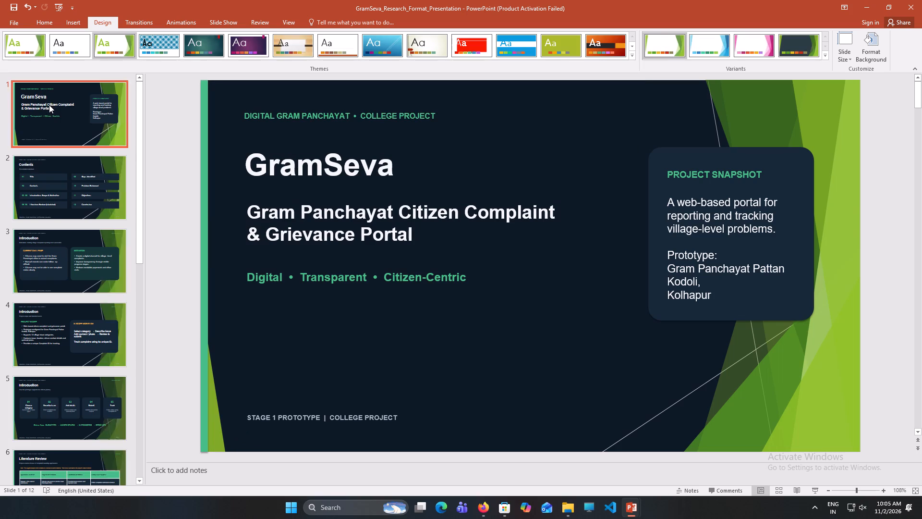
click(568, 308)
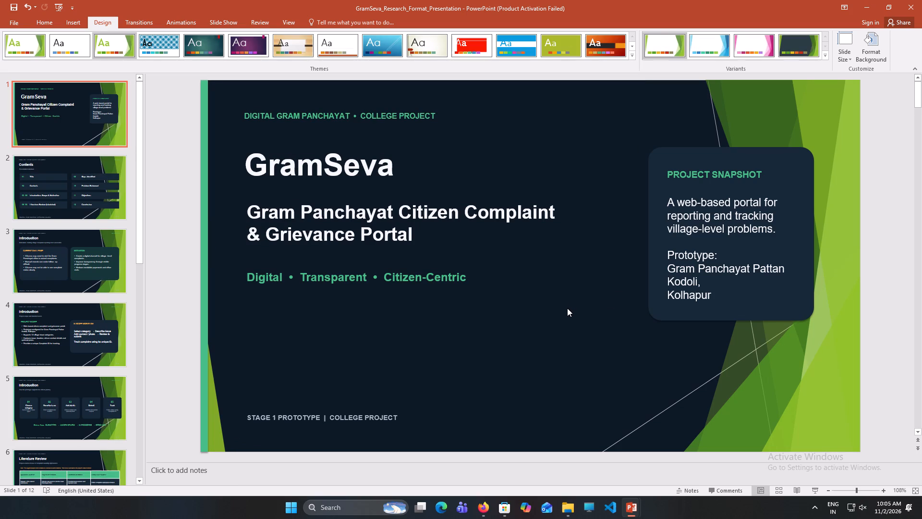
click(777, 187)
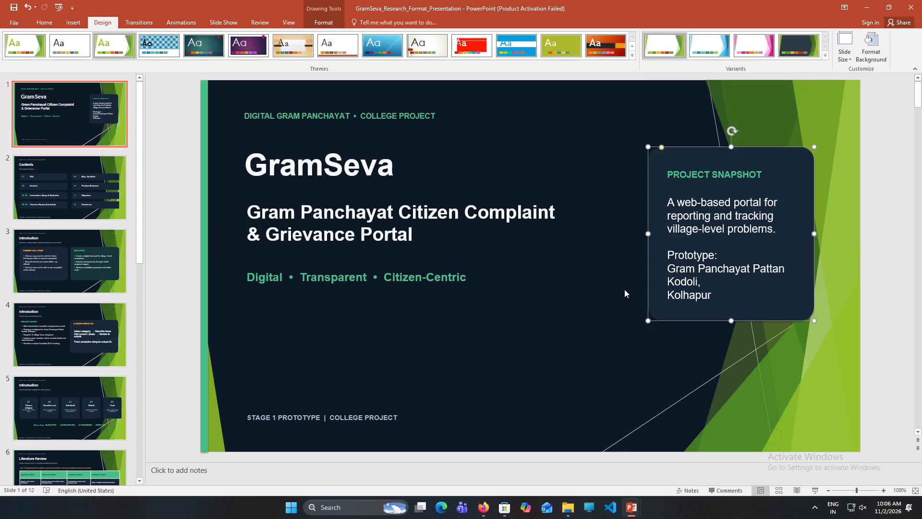
click(559, 325)
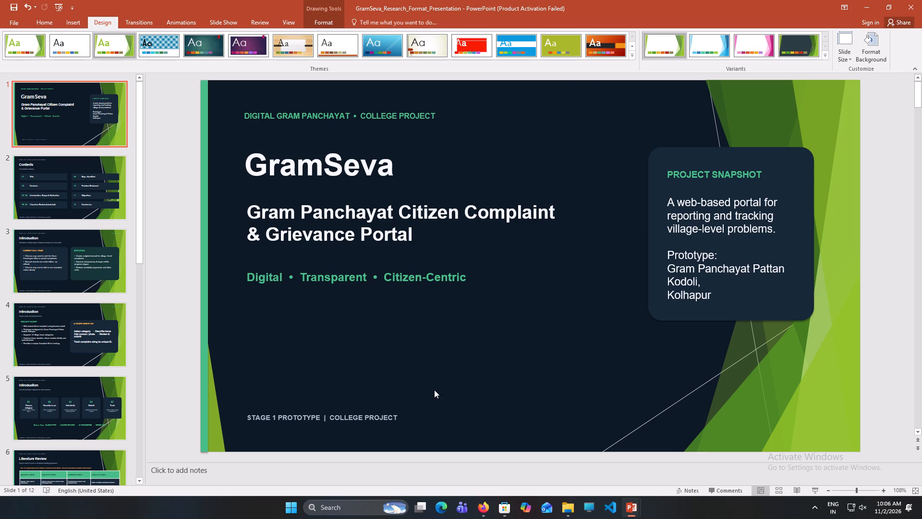
Apply the Yellow Orange color scheme to the presentation's design theme.
click(827, 60)
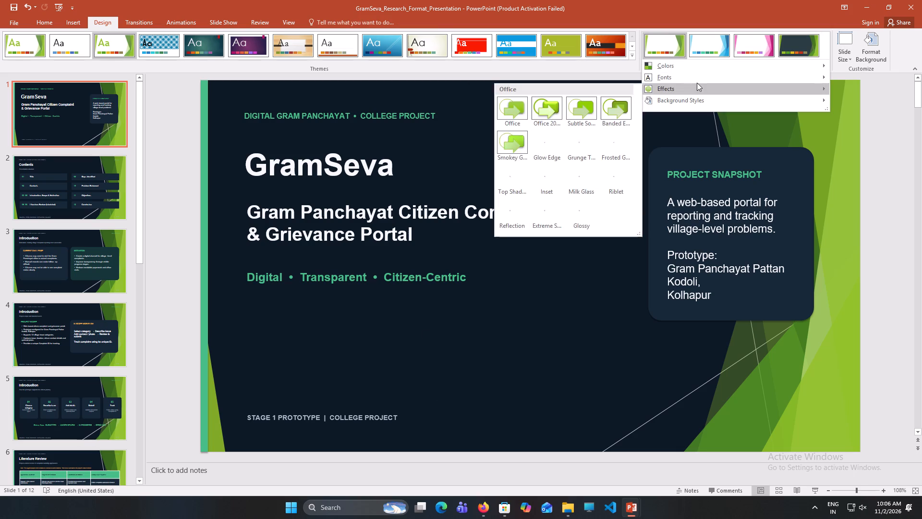
click(693, 69)
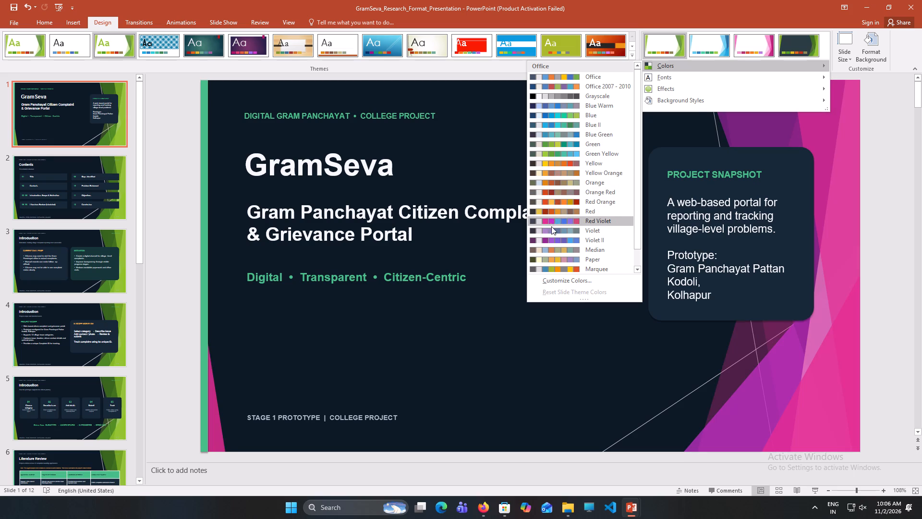
scroll(551, 229, down, 1)
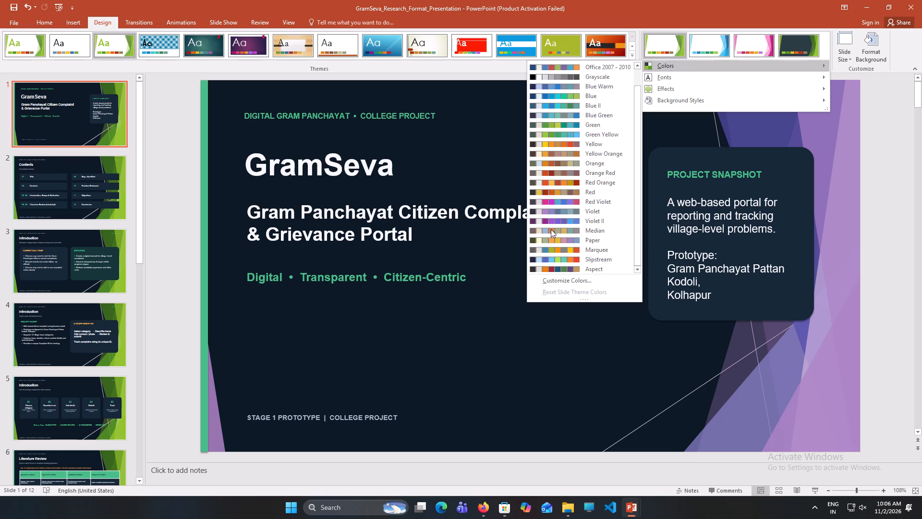
scroll(551, 229, down, 1)
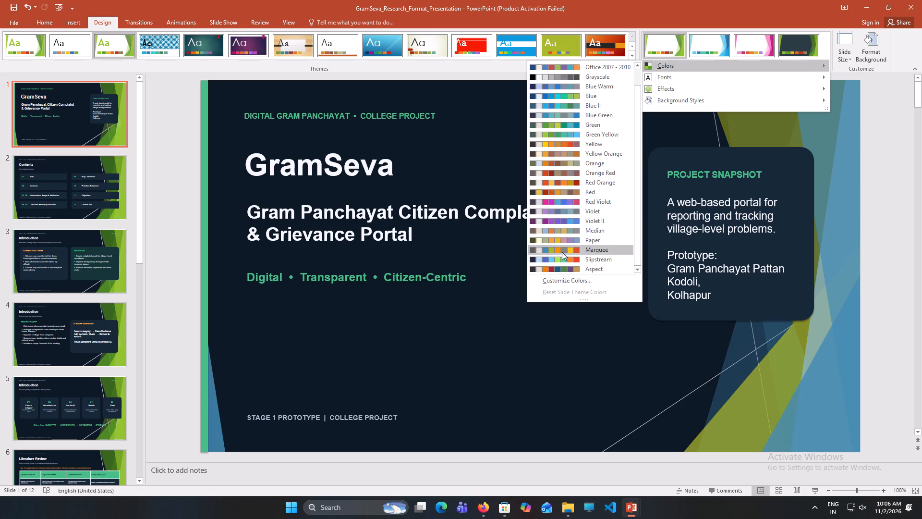
scroll(562, 252, down, 3)
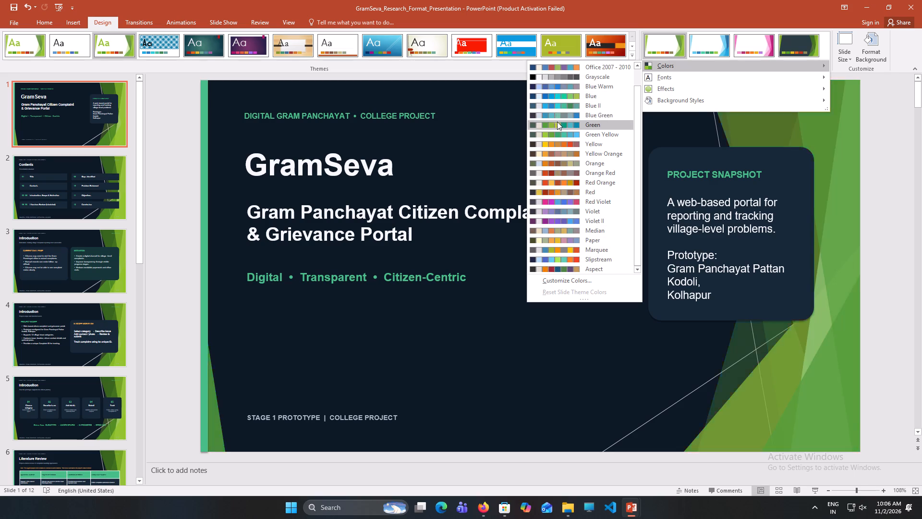
click(558, 155)
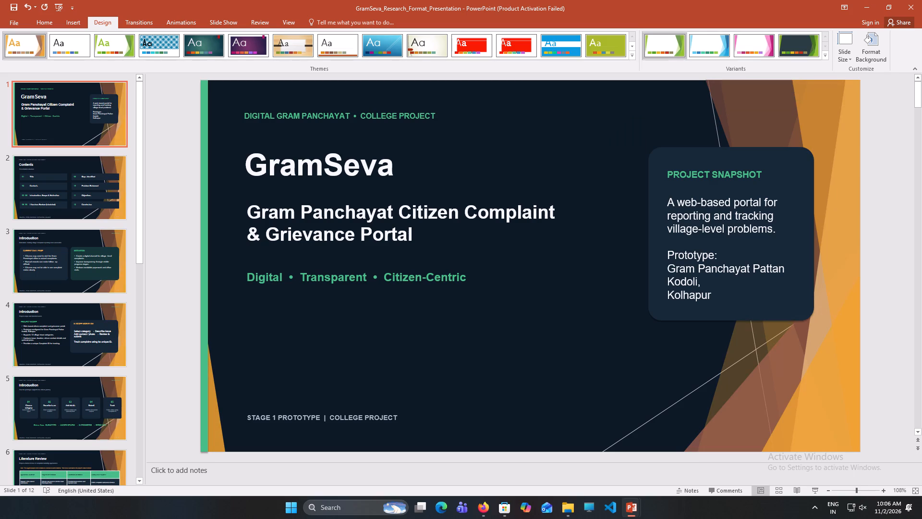
Set the GramSeva title on the title slide to the Arial Black font at size 72.
click(62, 108)
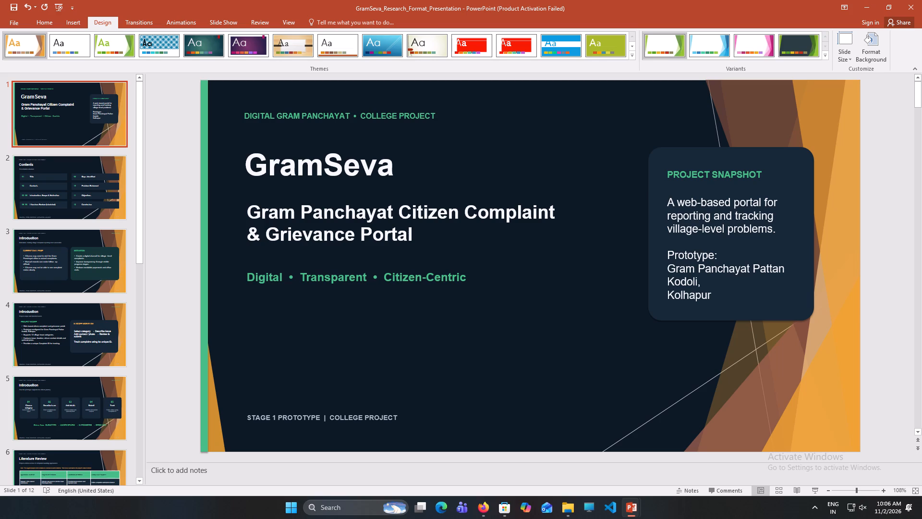
click(290, 186)
click(342, 267)
click(259, 161)
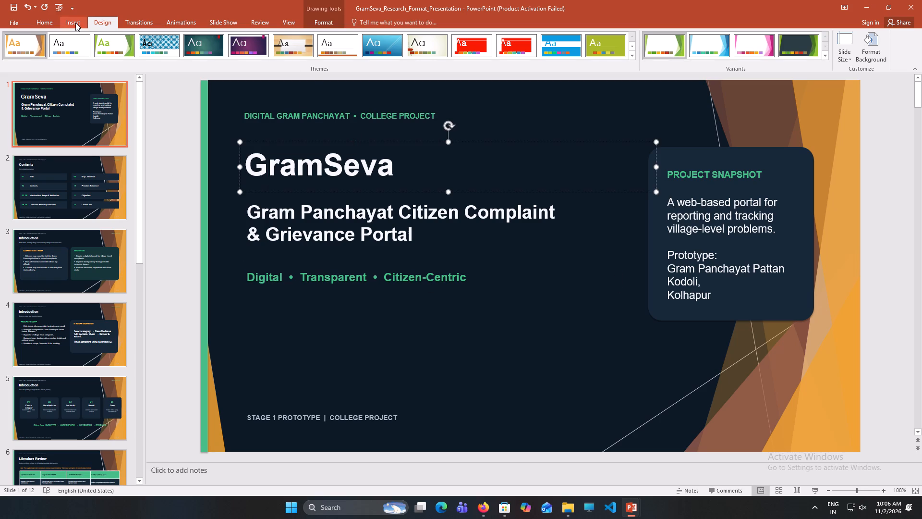
click(46, 23)
click(177, 41)
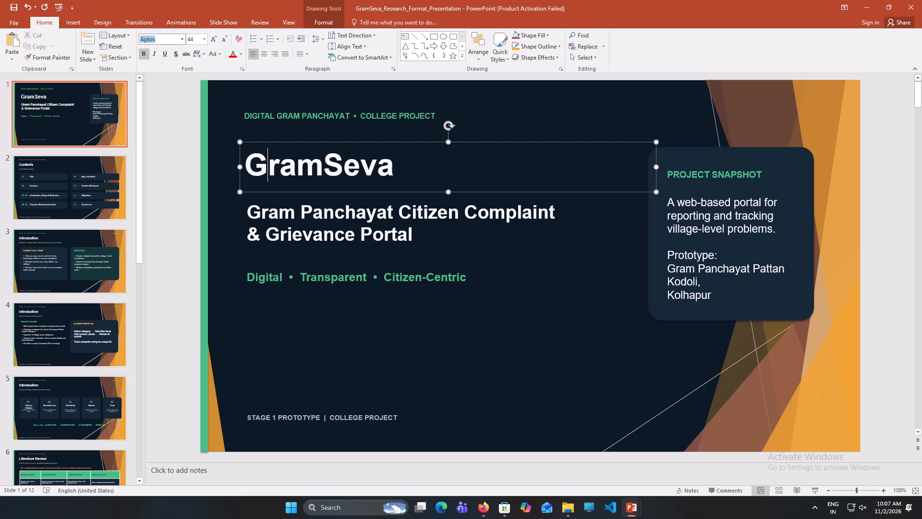
click(185, 35)
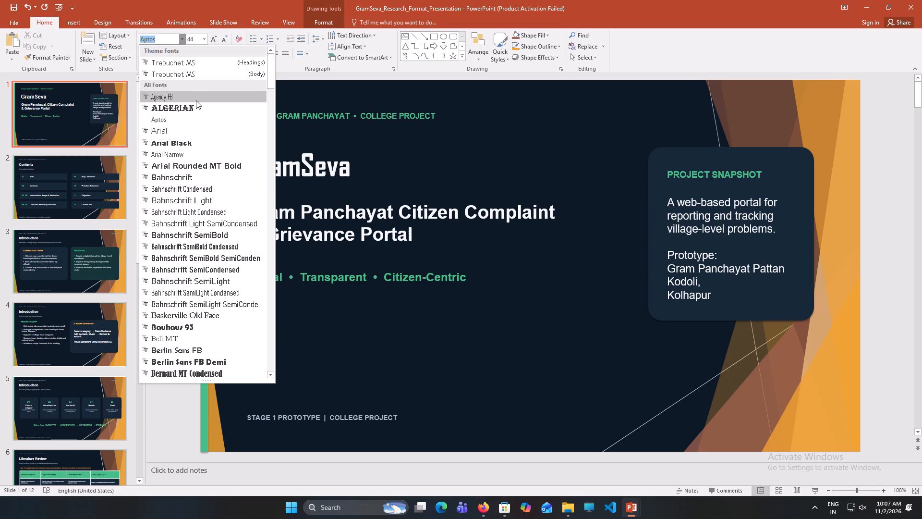
click(195, 144)
click(205, 40)
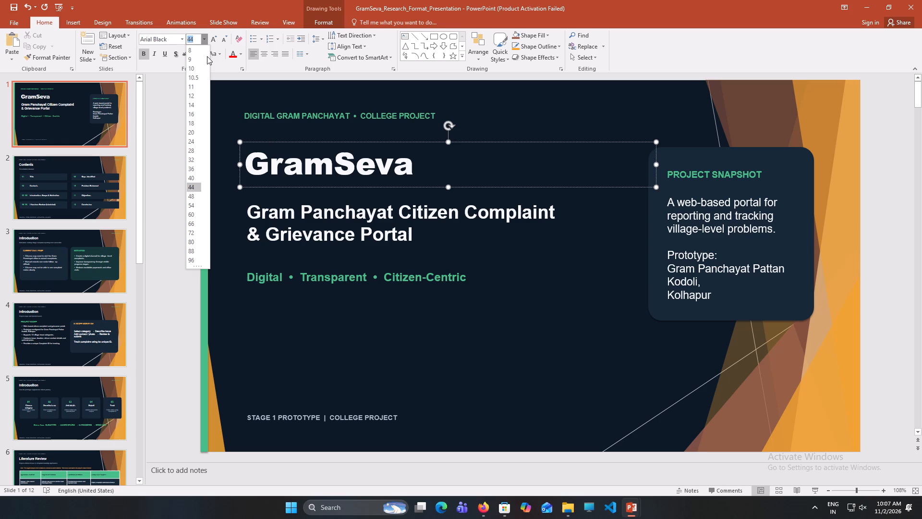
click(195, 229)
click(239, 243)
Shift the "Gram Panchayat Citizen Complaint & Grievance Portal" subtitle text box slightly down, away from the enlarged title.
click(341, 220)
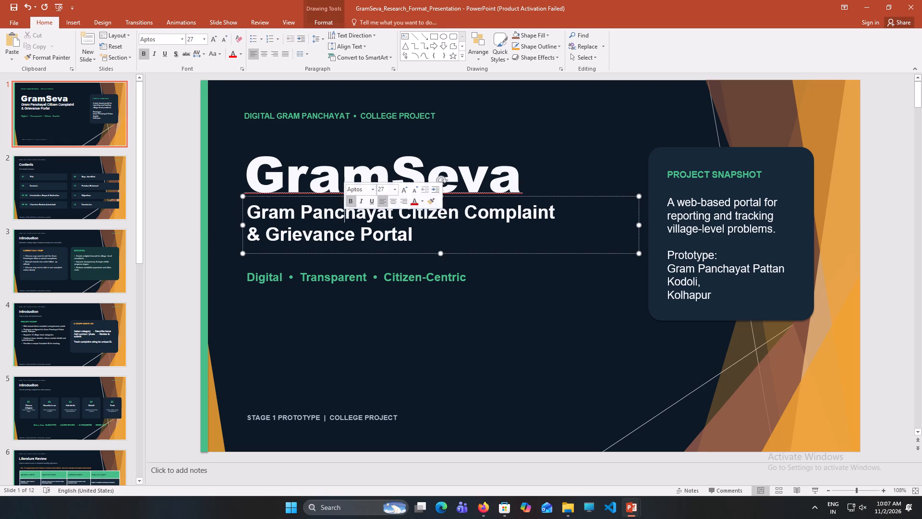
drag(457, 231, 459, 243)
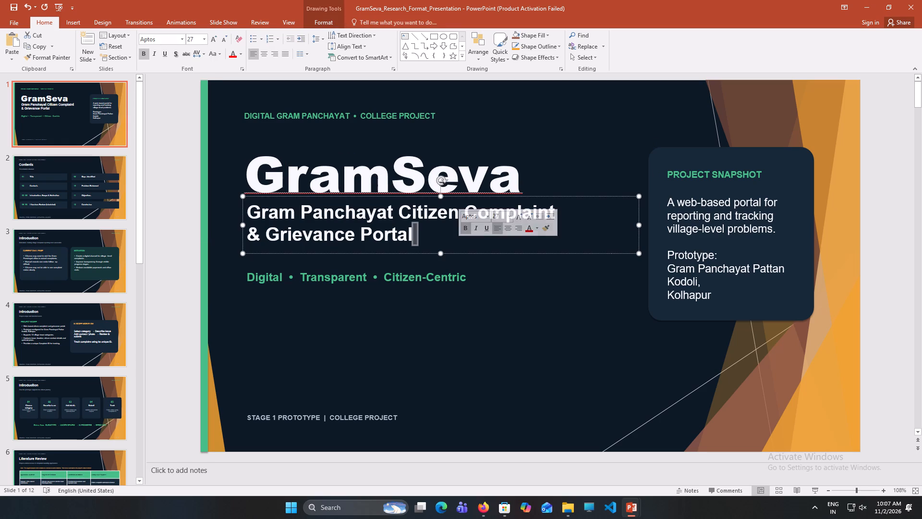
click(445, 198)
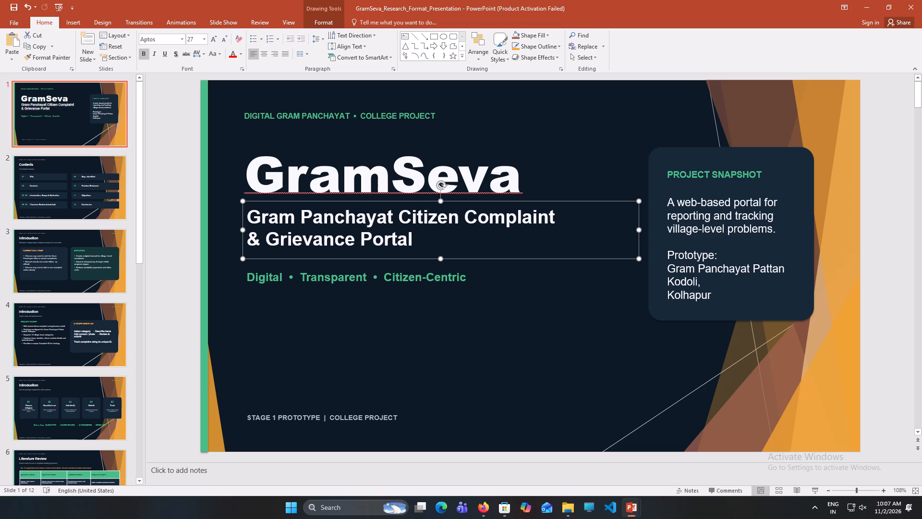
Open the font choices for the subtitle text box on the title slide.
click(184, 38)
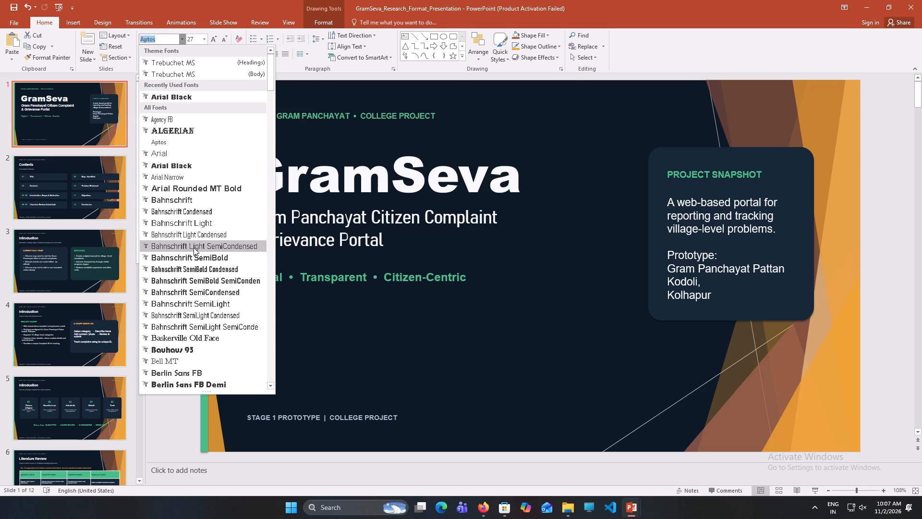
Set the "Gram Panchayat Citizen Complaint & Grievance Portal" subtitle on the title slide to the Baskerville Old Face font.
scroll(165, 151, down, 2)
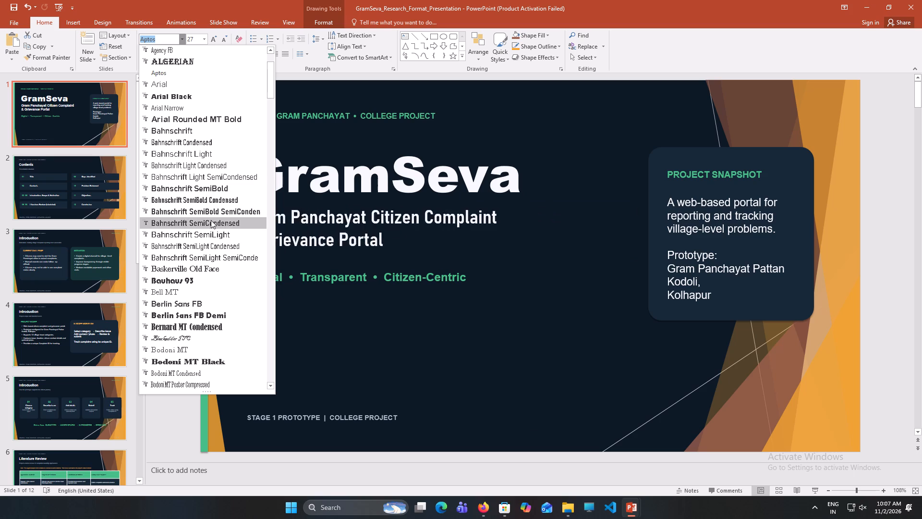
click(209, 273)
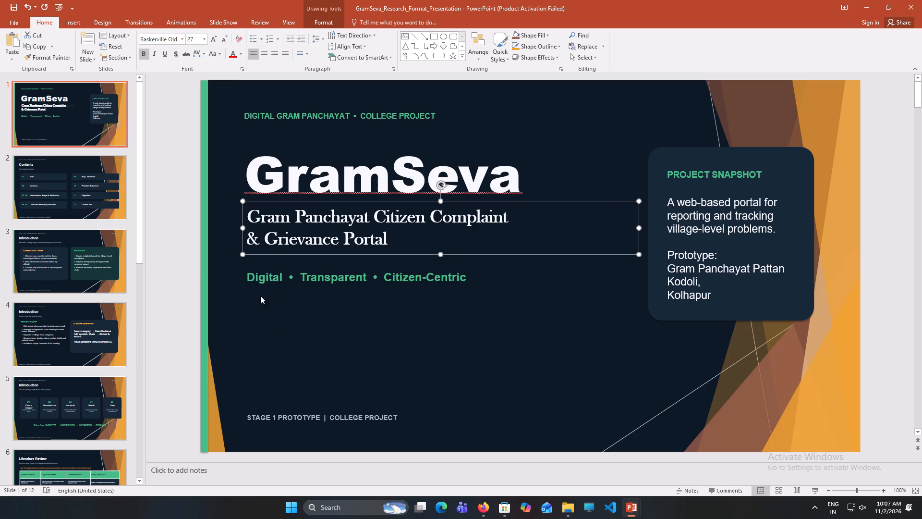
click(271, 317)
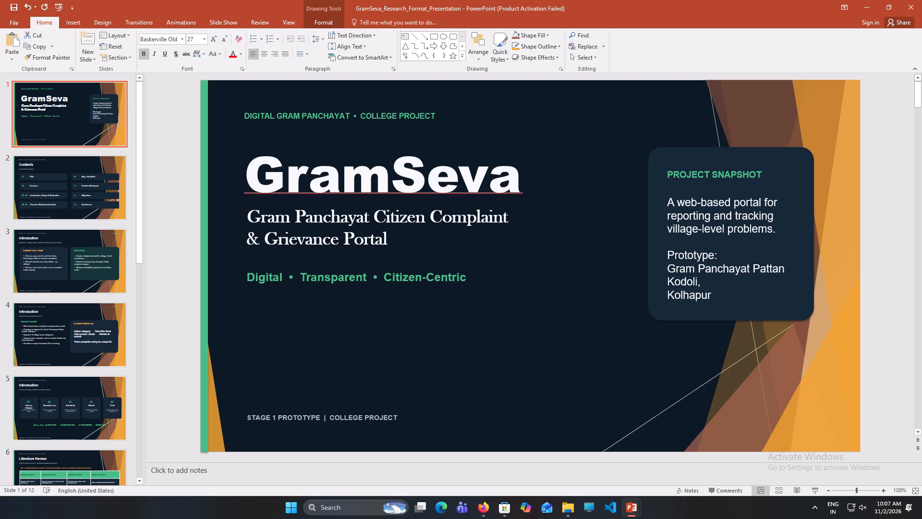
Review the Contents slide and the first Introduction slide in the new design, and return to the title slide.
click(91, 189)
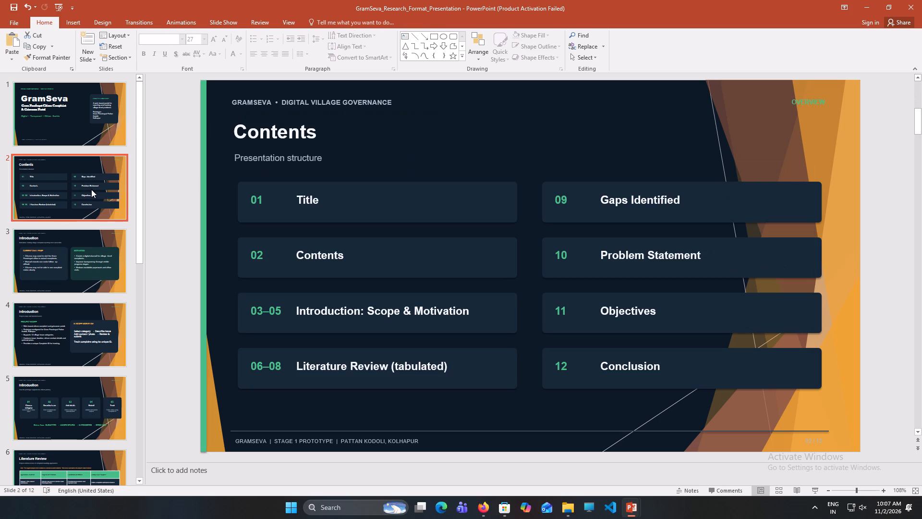
click(99, 264)
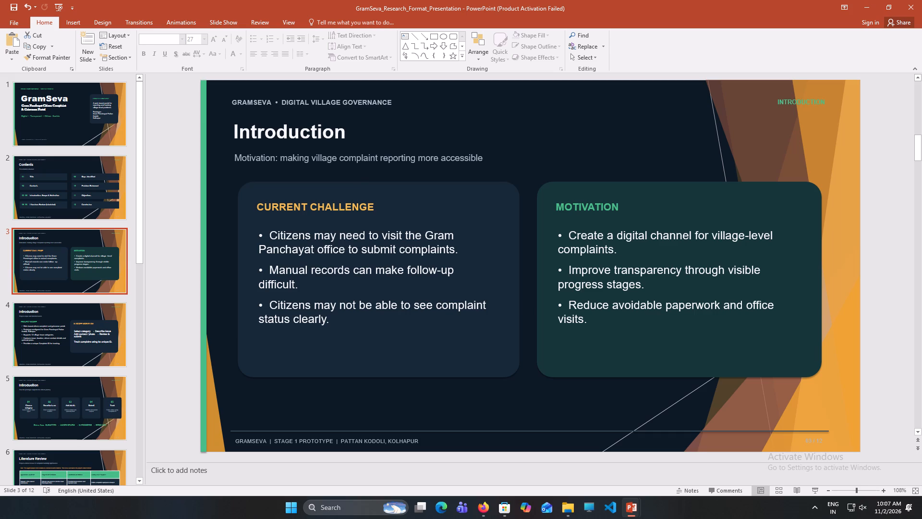
click(89, 116)
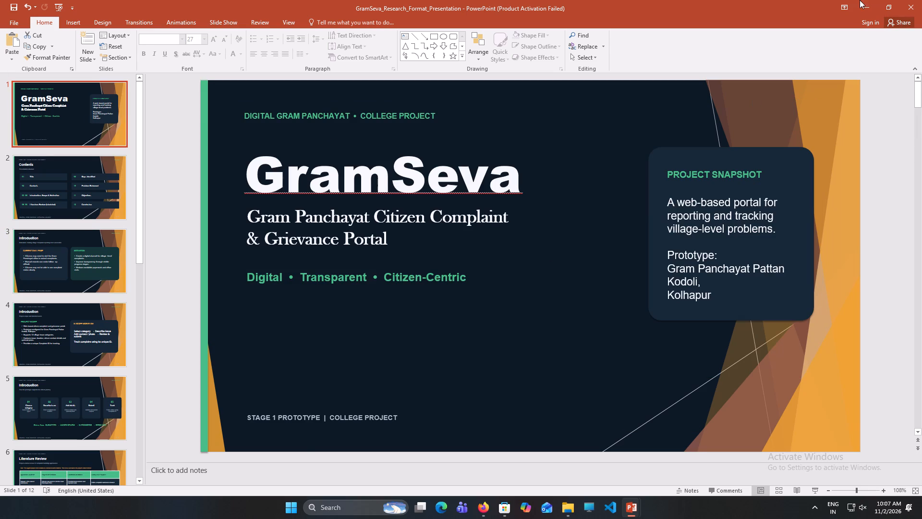